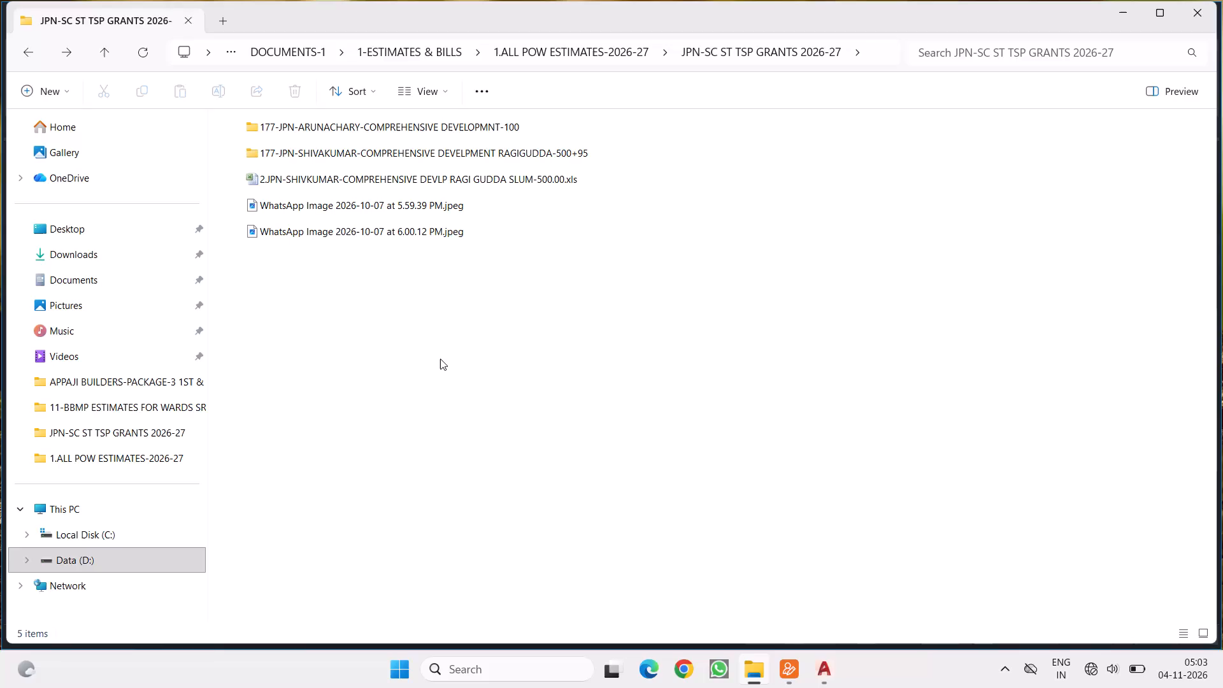
left_click(440, 358)
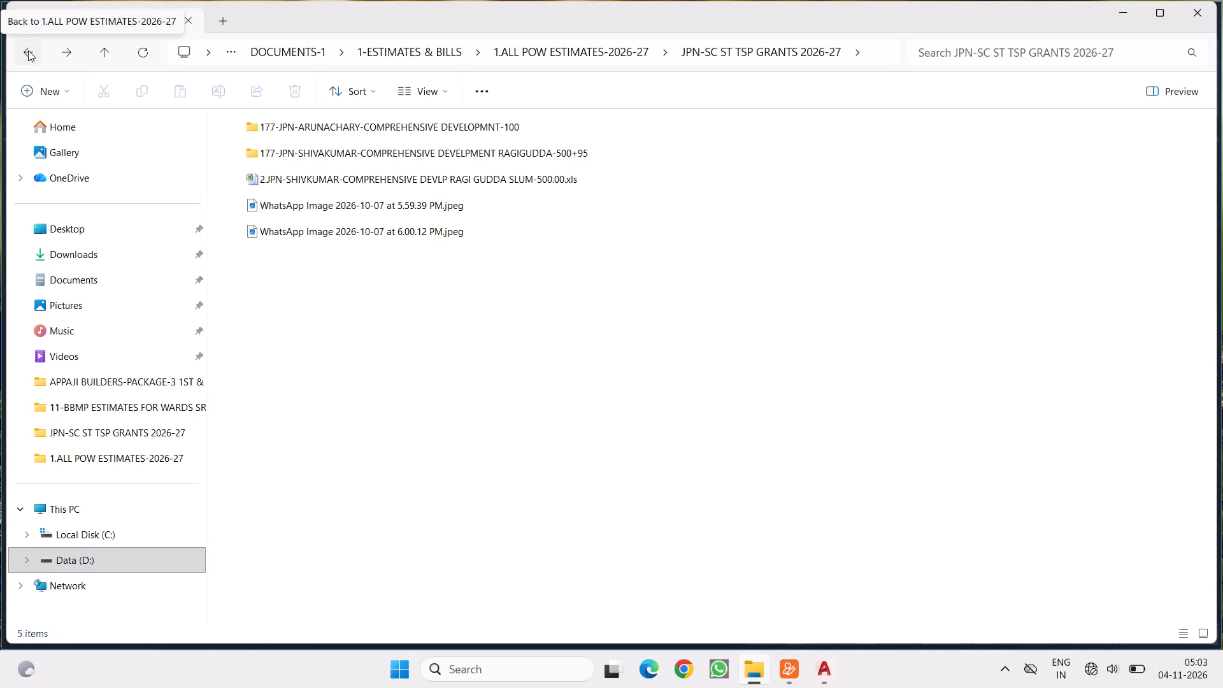
left_click(28, 50)
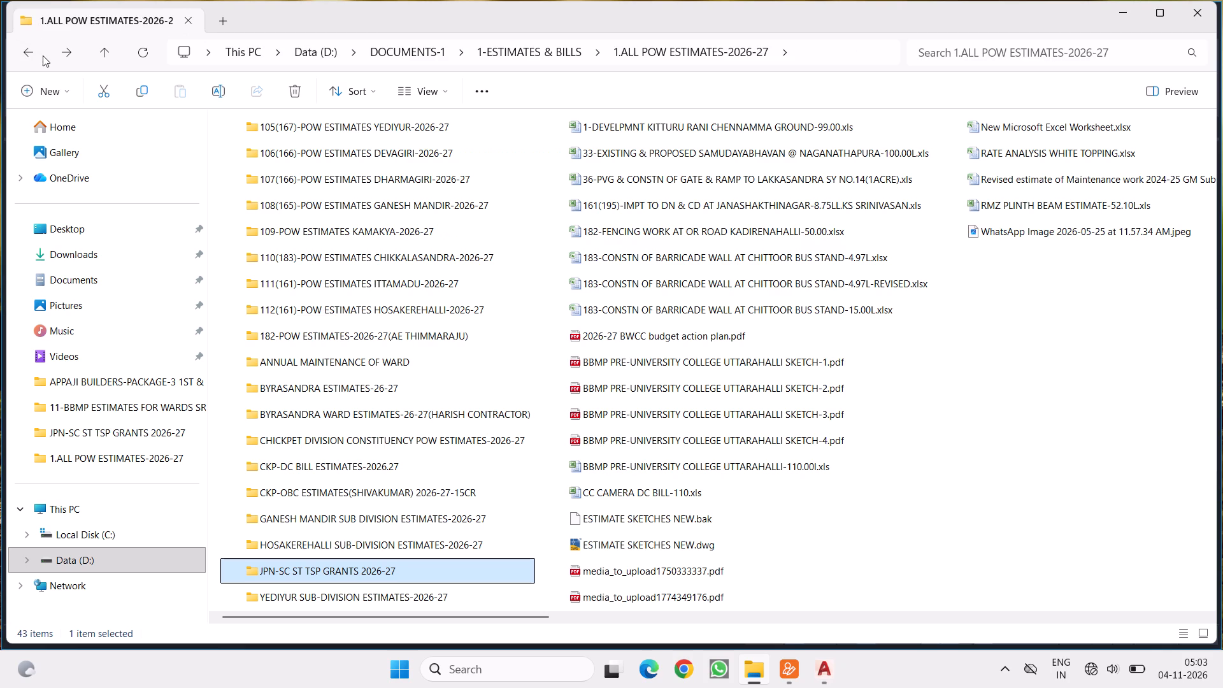
left_click(26, 50)
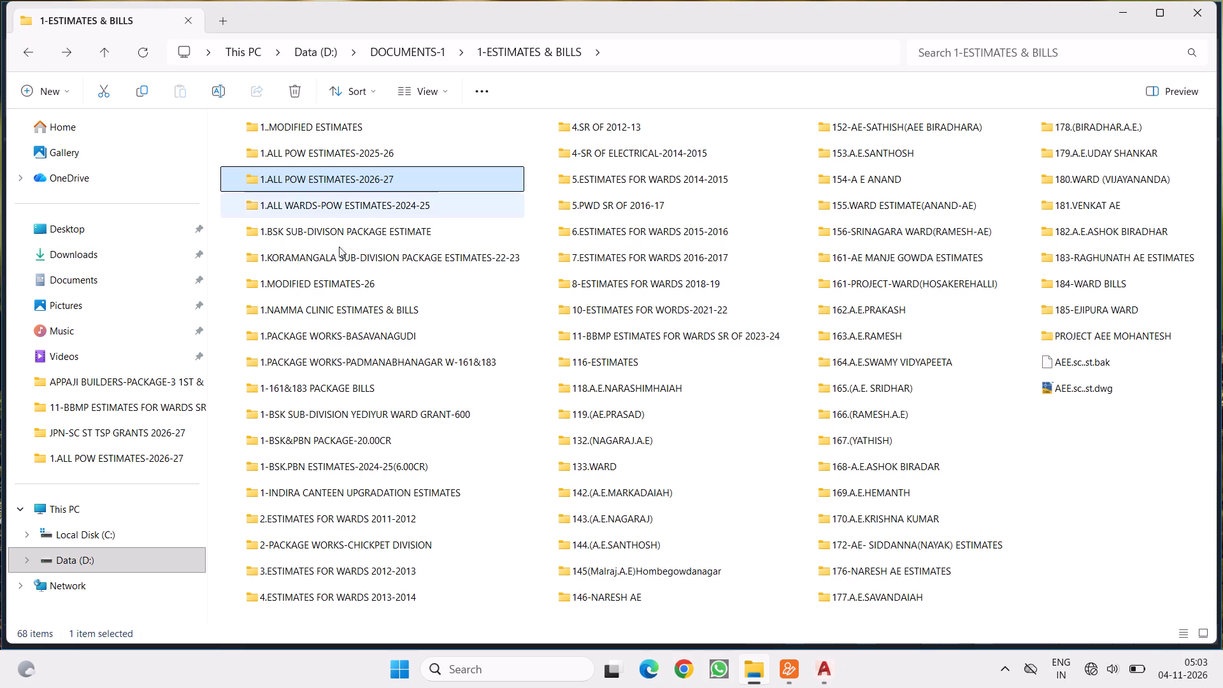
double_click(305, 280)
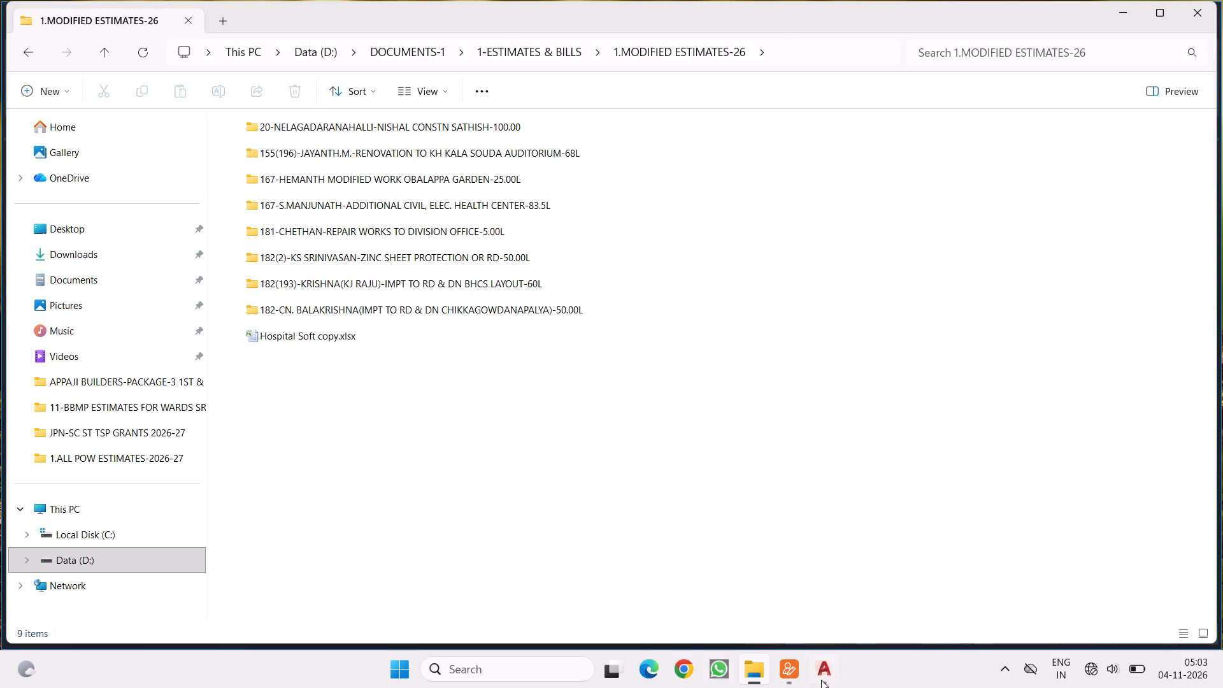
double_click(329, 125)
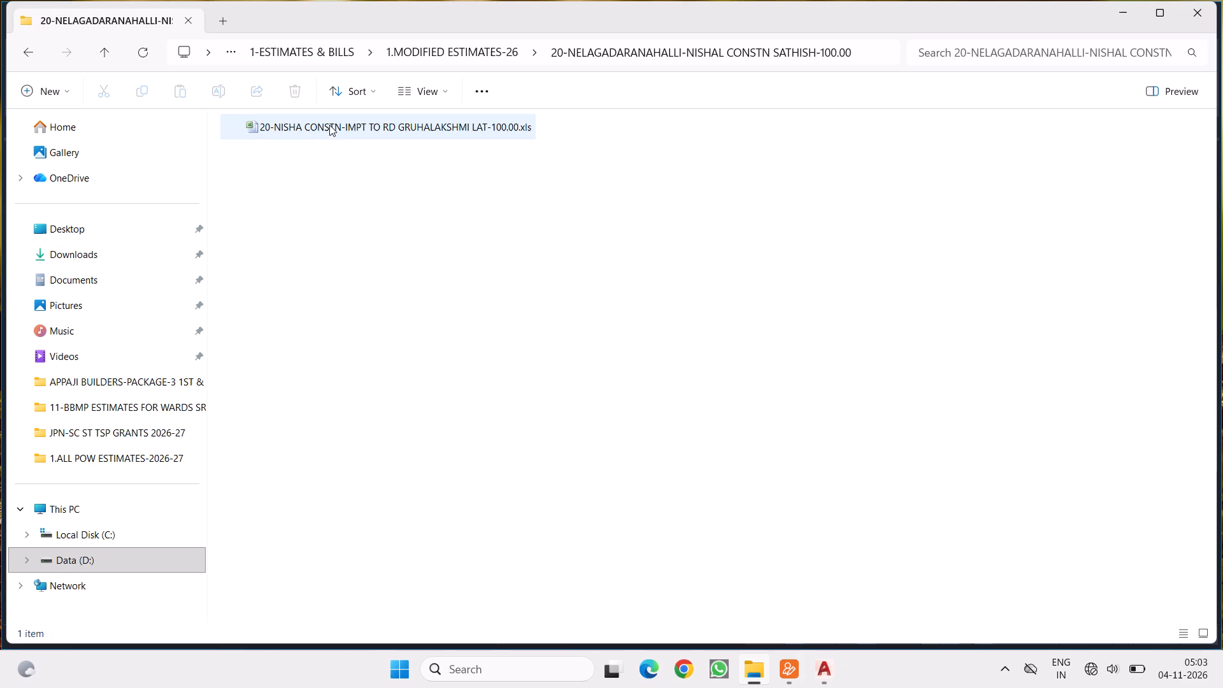
double_click(329, 125)
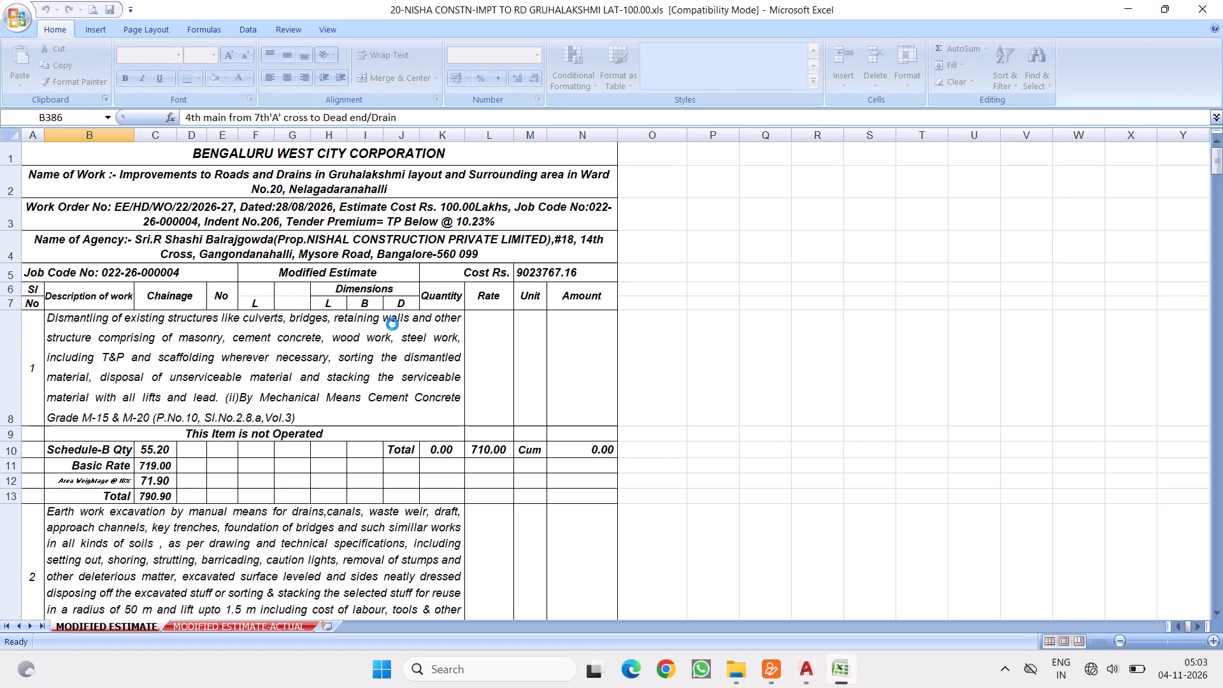
Examine the modified estimate from its closing amounts back up through the item measurements to item 4.
left_click(329, 335)
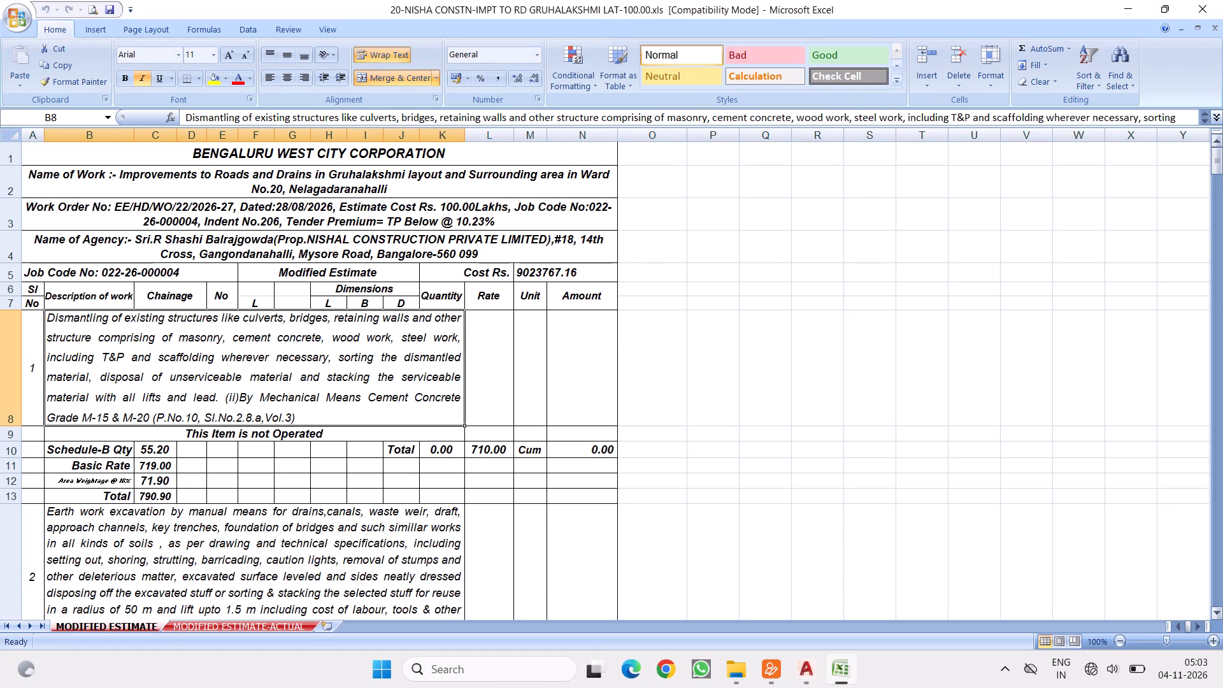
left_click_drag(1215, 163, 1213, 681)
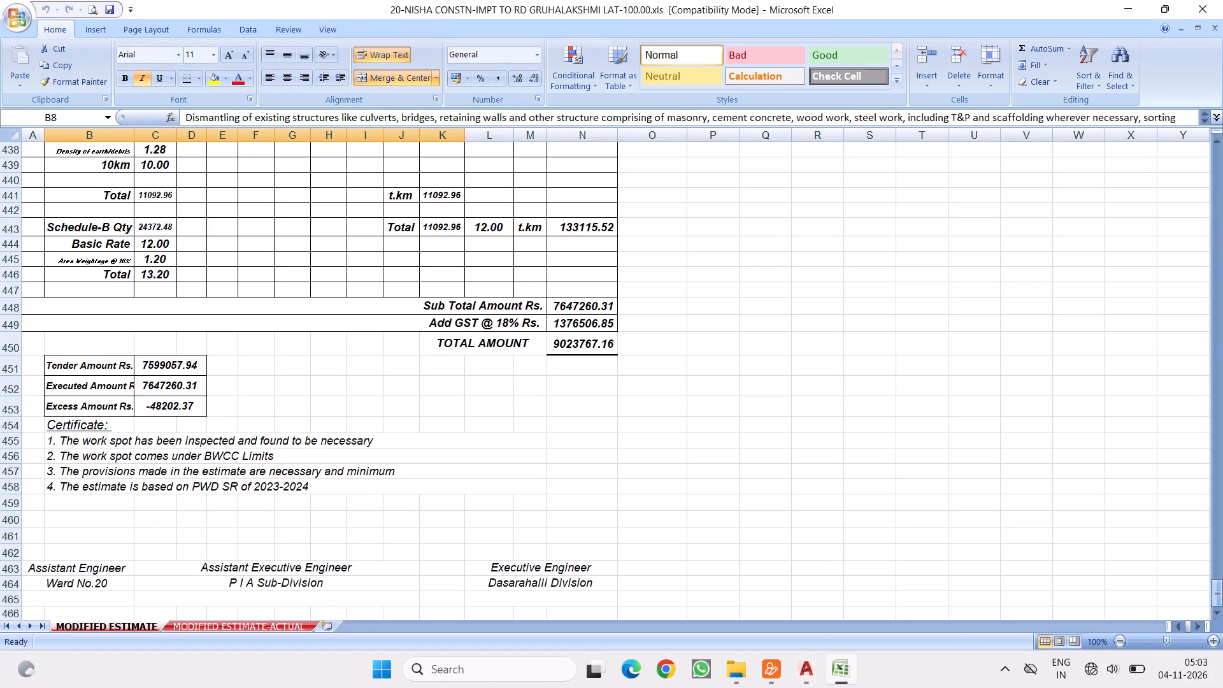
scroll(323, 350, "up", 5)
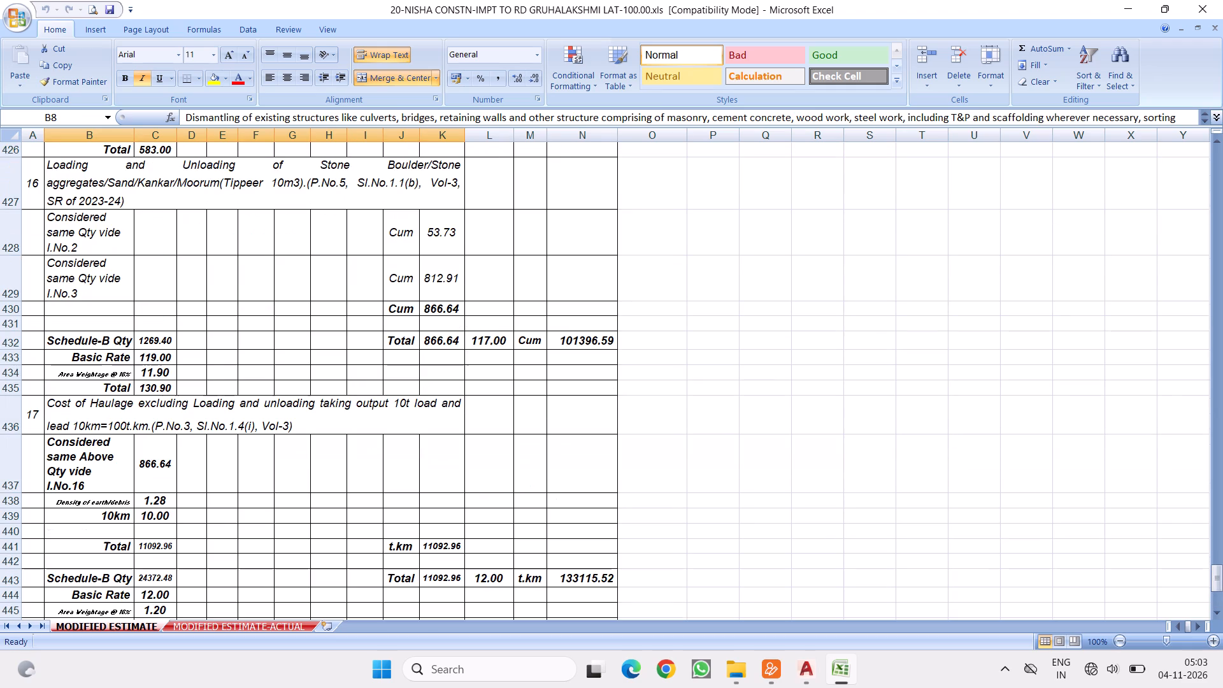
scroll(334, 336, "up", 4)
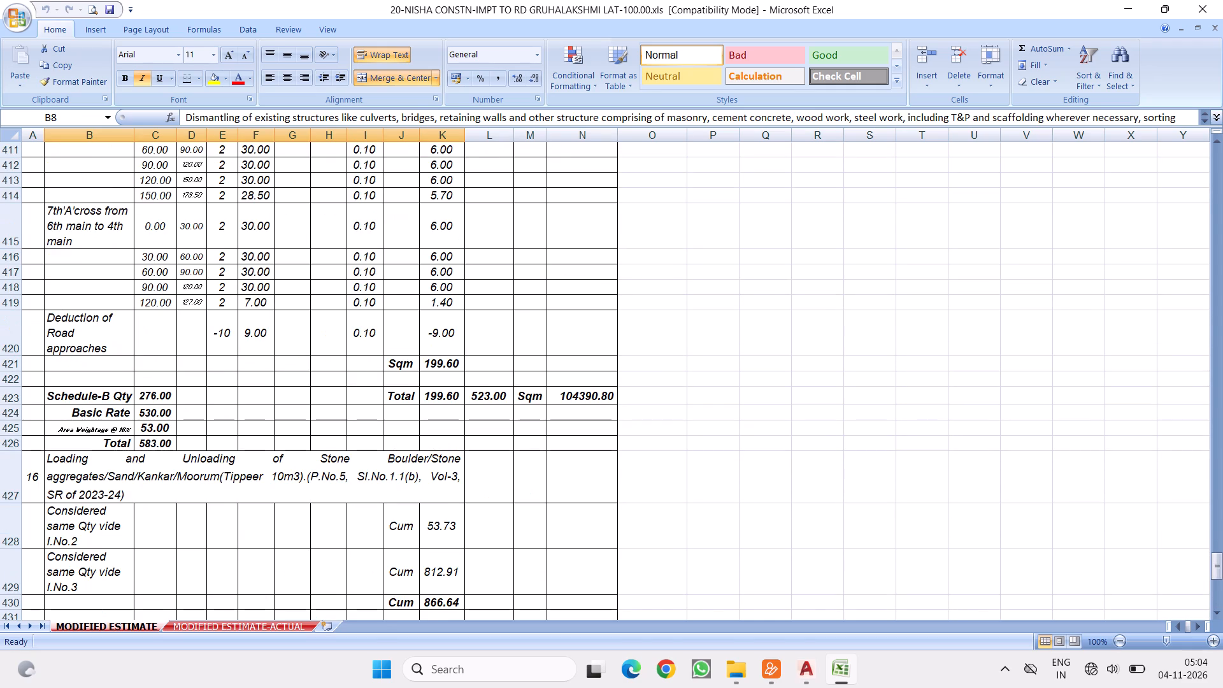
scroll(293, 286, "up", 7)
scroll(349, 341, "down", 6)
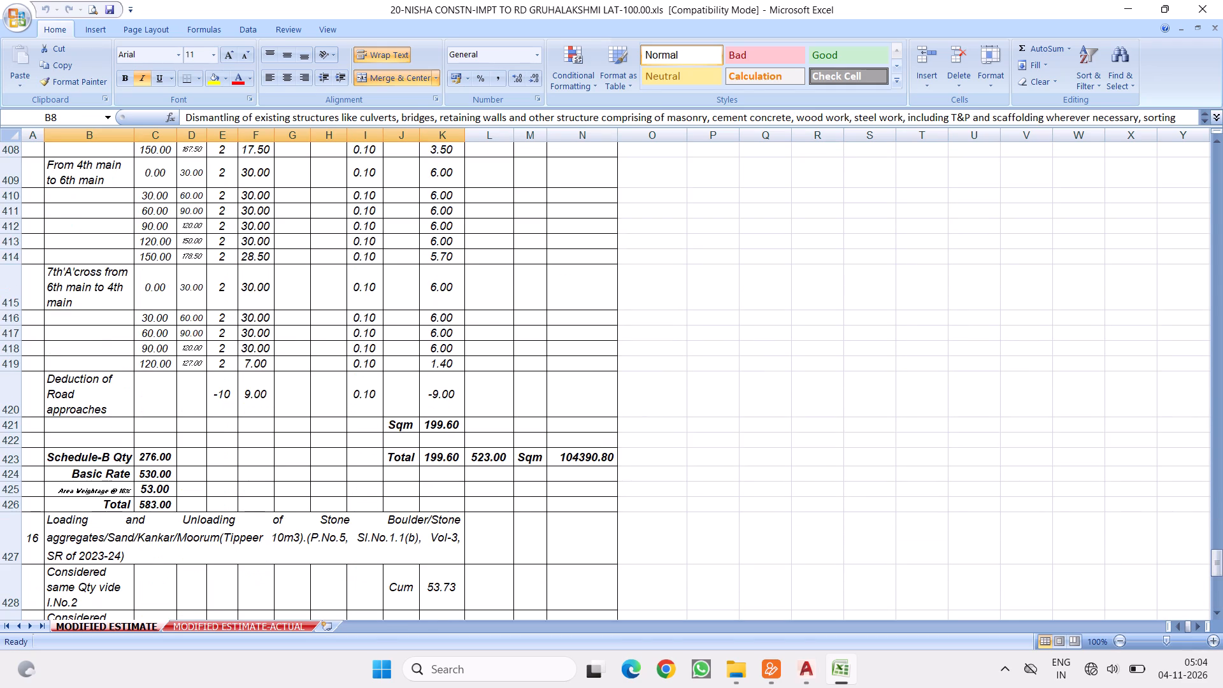
scroll(304, 282, "up", 16)
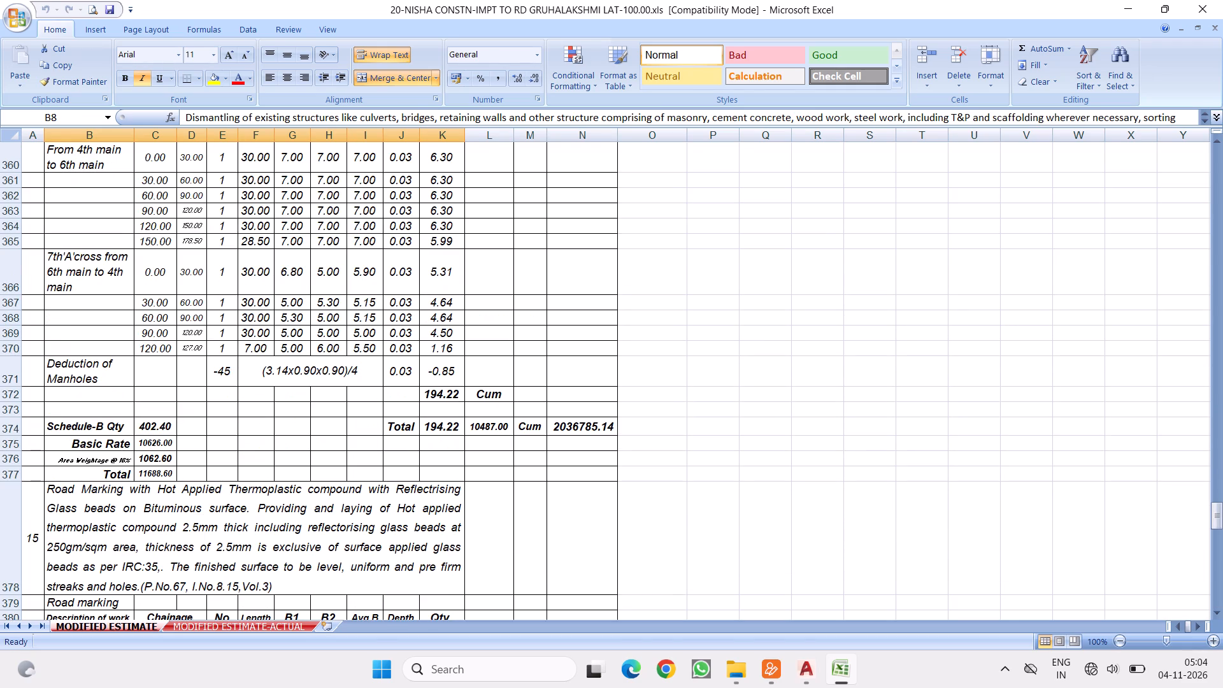
left_click_drag(1213, 517, 1222, 456)
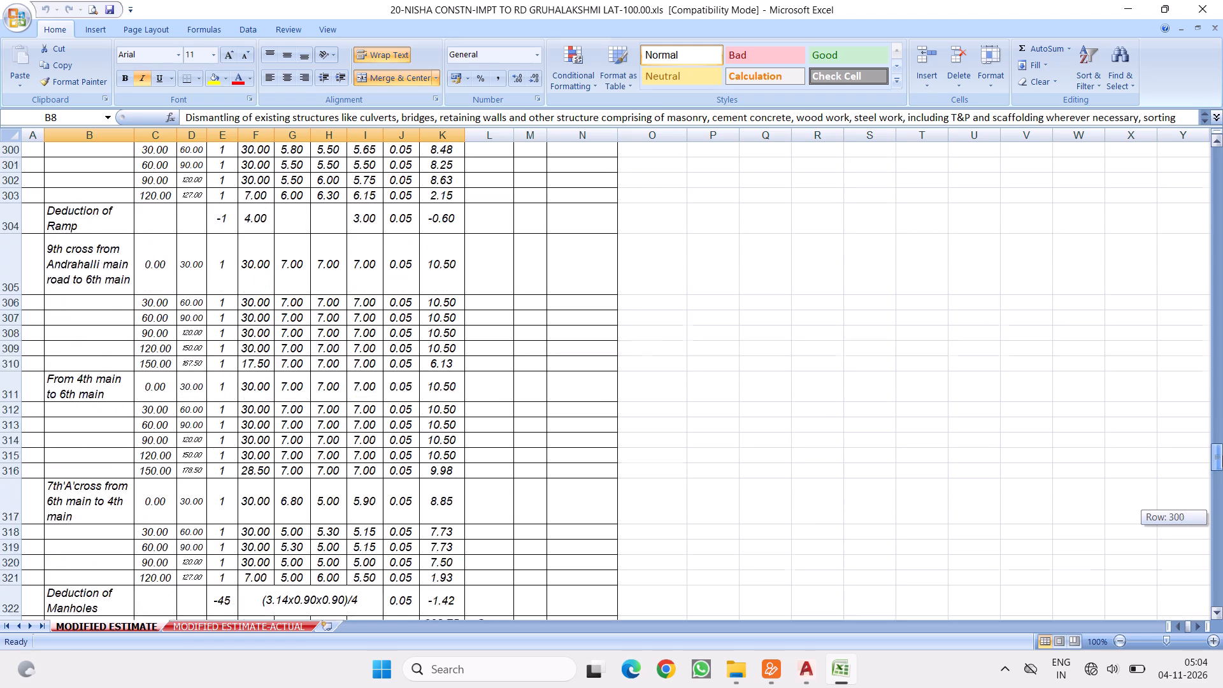
left_click_drag(1222, 456, 1222, 356)
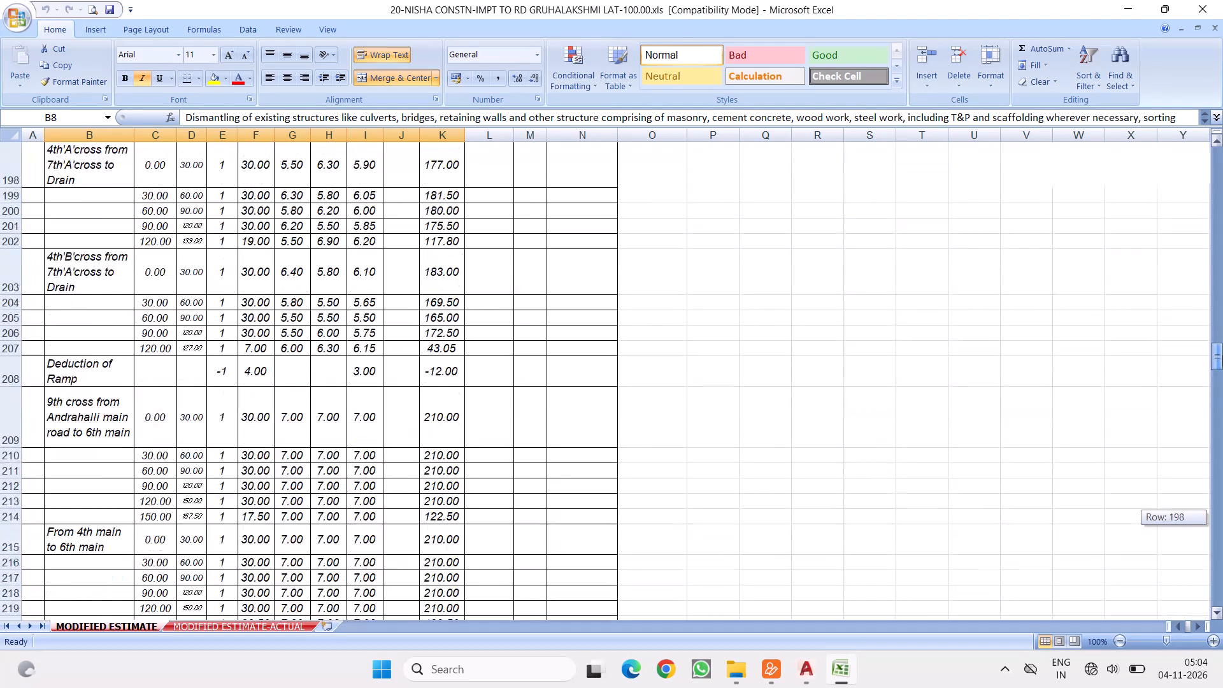
left_click_drag(1222, 356, 1222, 277)
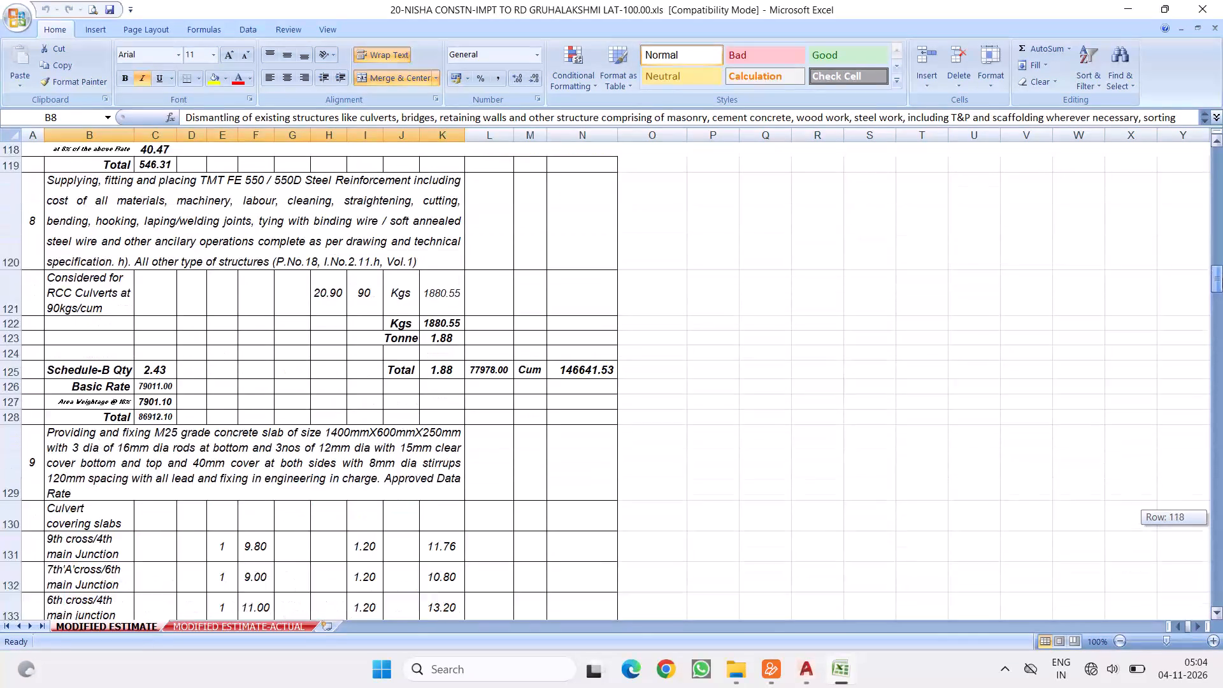
left_click_drag(1222, 277, 1222, 224)
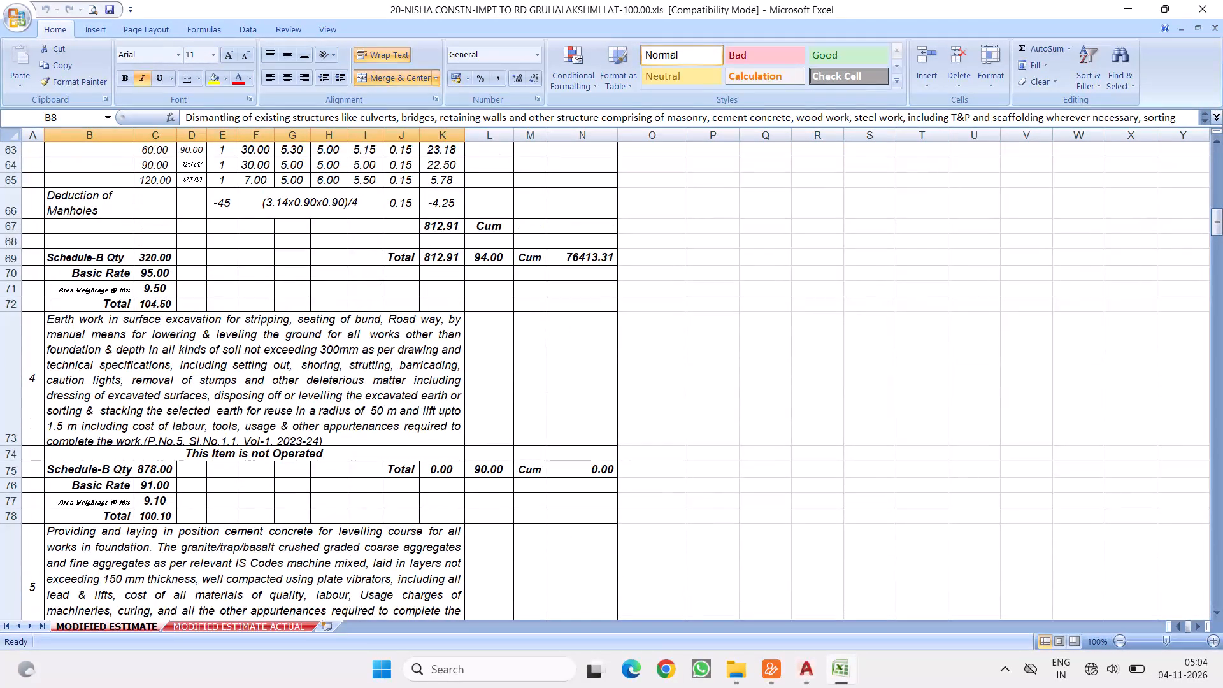
Increase the height of row 73 slightly so item 4's full description fits.
left_click(10, 443)
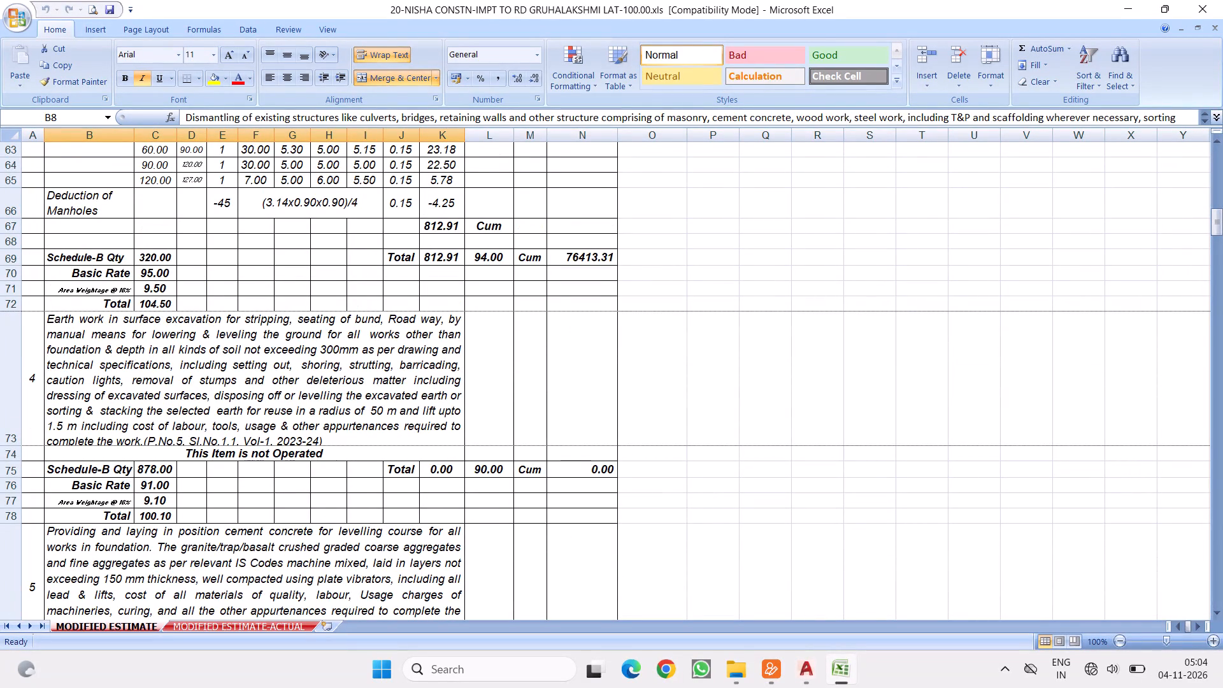
Copy item 4's "This Item is not Operated" row and paste it over "Road marking" in row 379 under item 15.
left_click(134, 457)
right_click(134, 457)
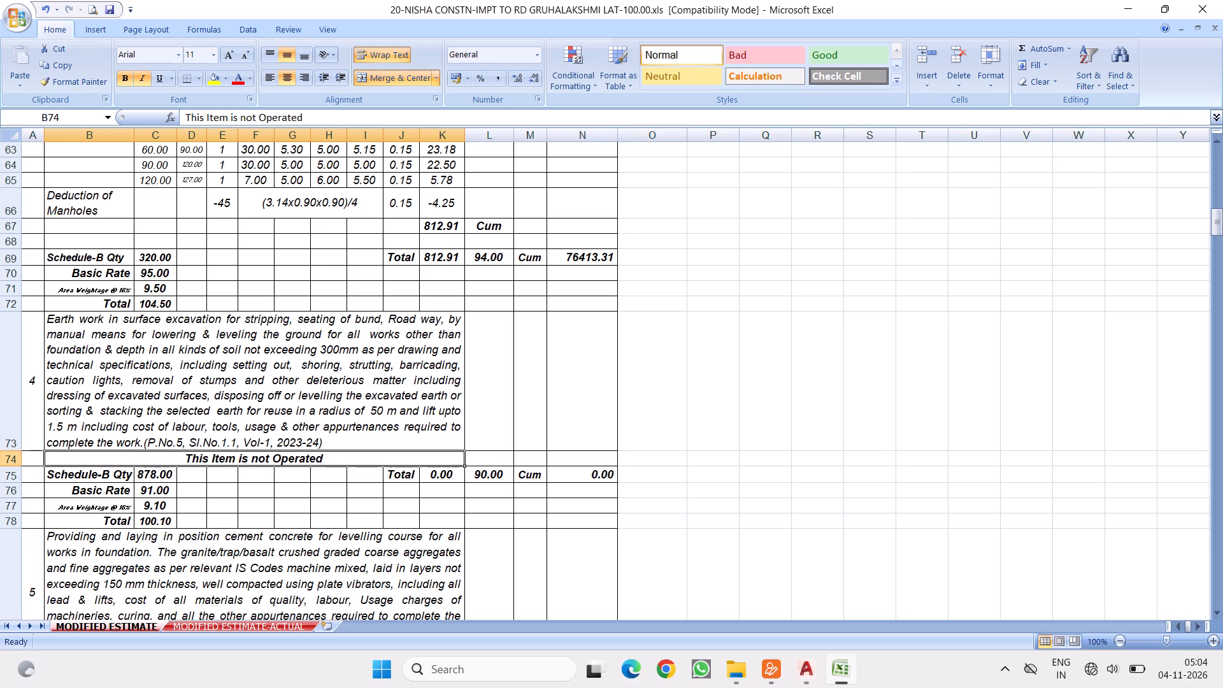
left_click(166, 240)
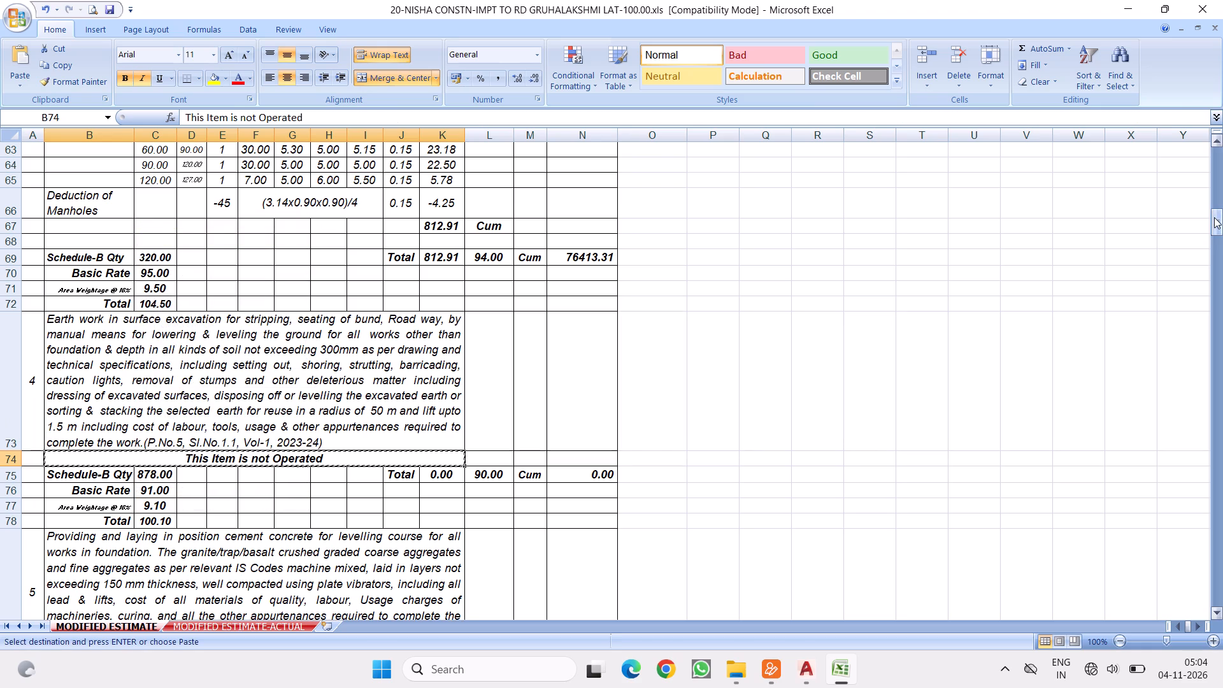
left_click_drag(1215, 217, 1222, 443)
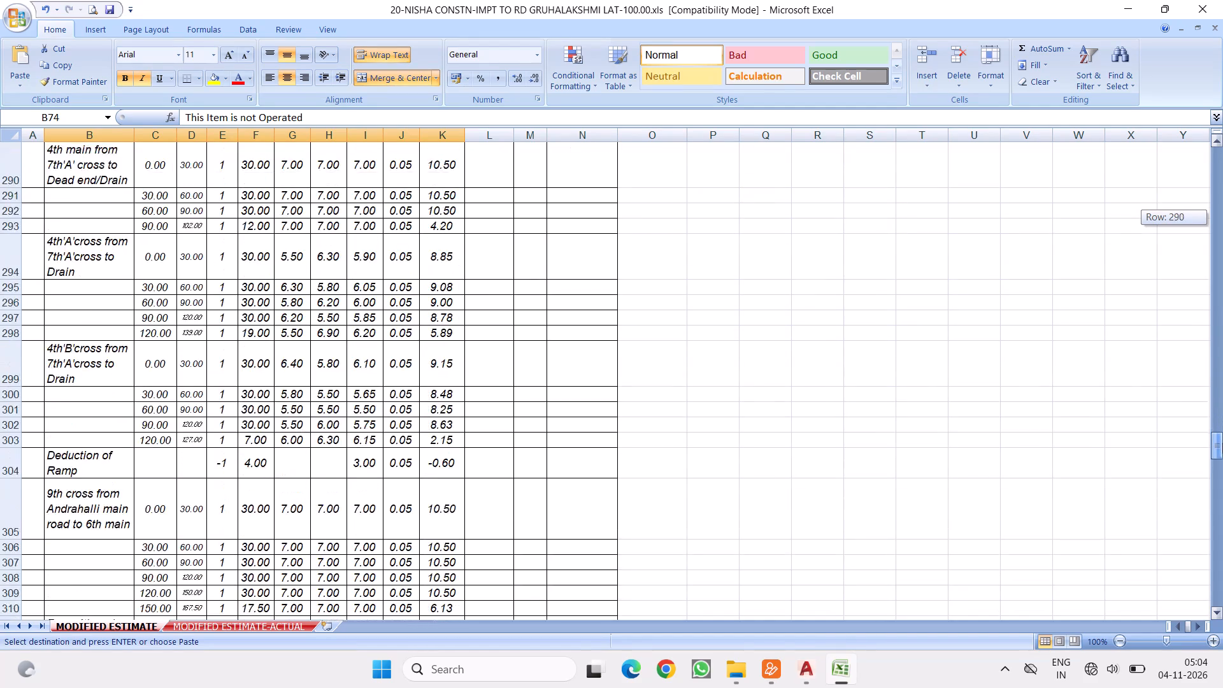
left_click_drag(1222, 443, 1212, 468)
scroll(384, 372, "down", 2)
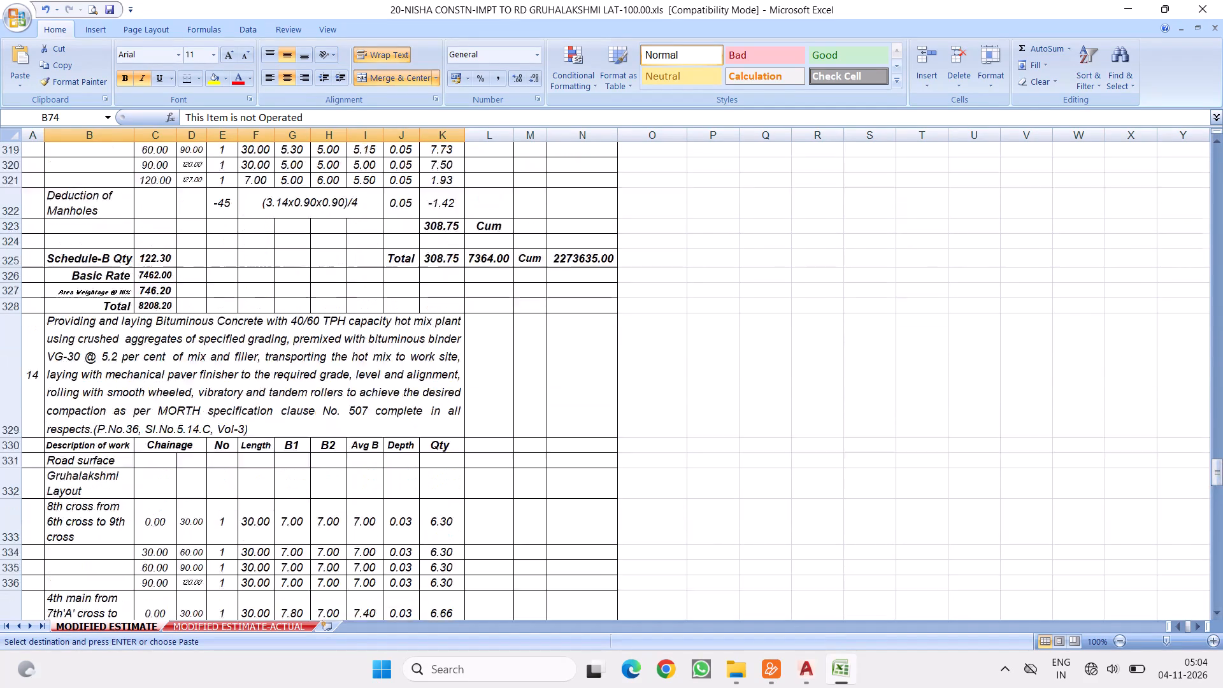
scroll(384, 371, "down", 3)
scroll(325, 342, "up", 1)
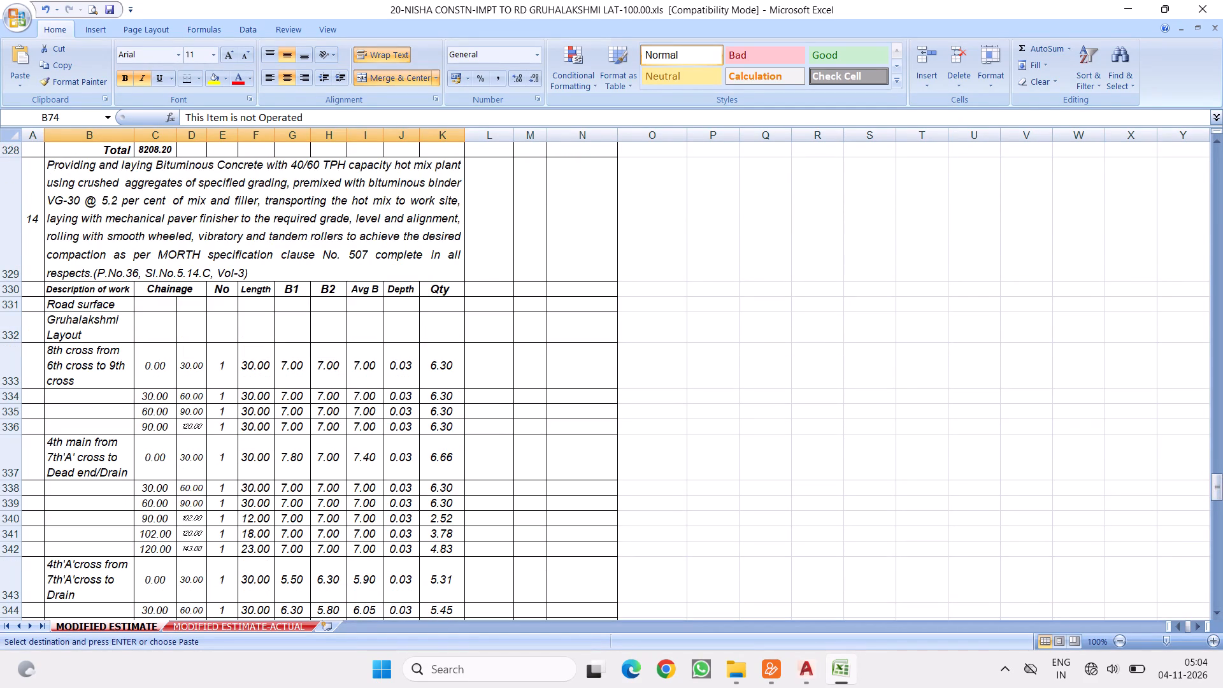
scroll(293, 376, "down", 7)
scroll(404, 385, "down", 9)
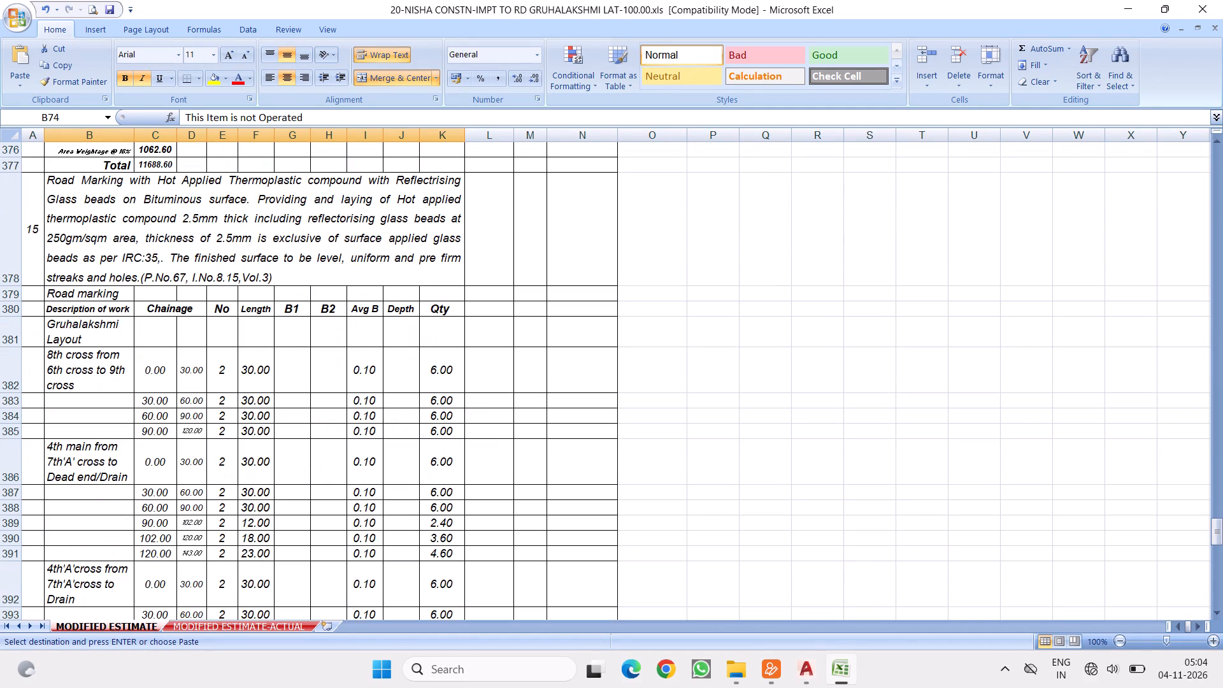
right_click(59, 296)
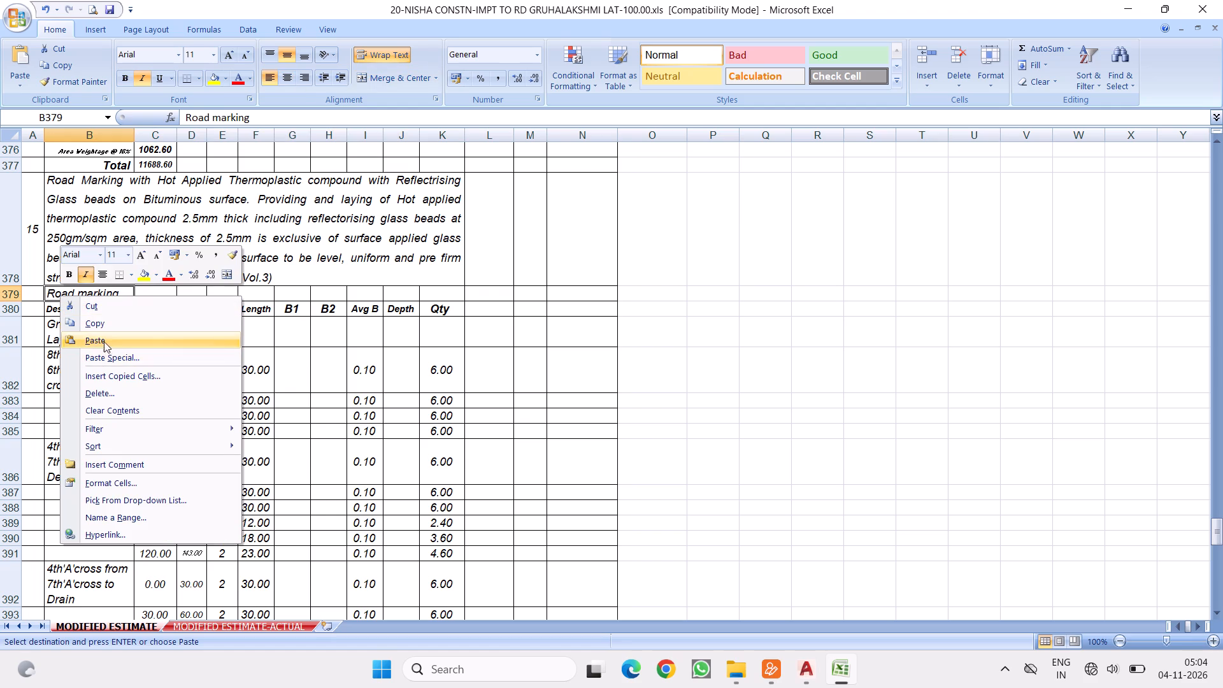
left_click(97, 338)
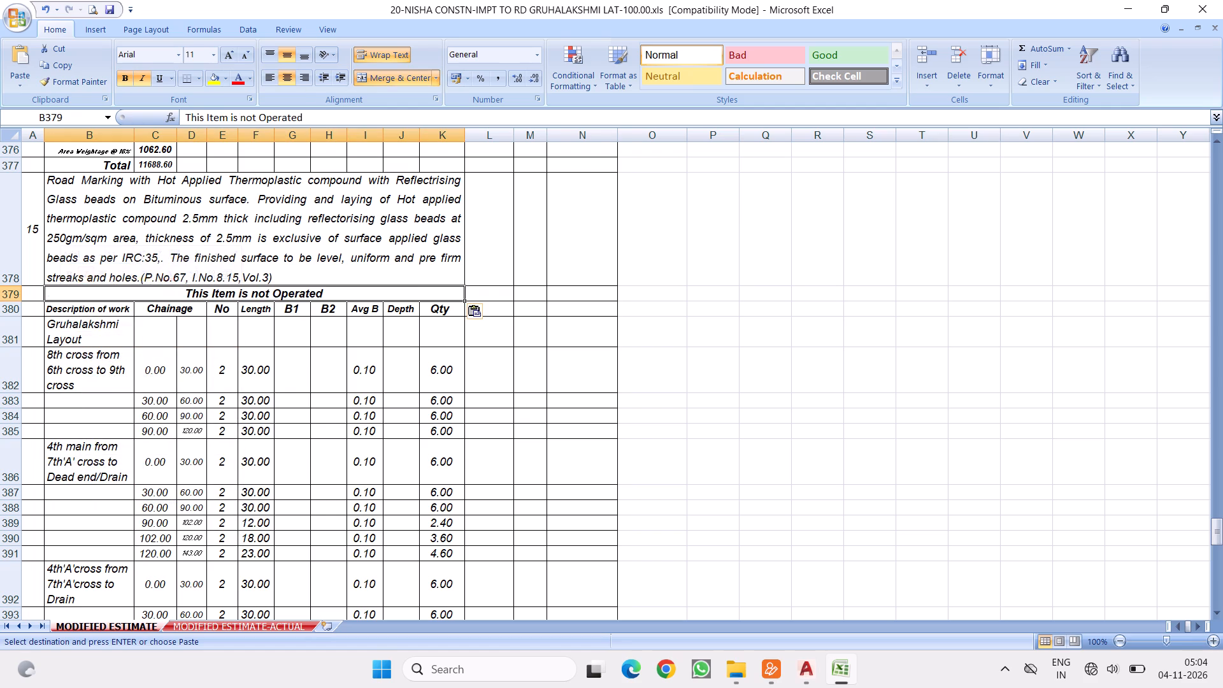
Delete item 15's road marking measurement rows, rows 380 to 421.
left_click_drag(15, 308, 141, 656)
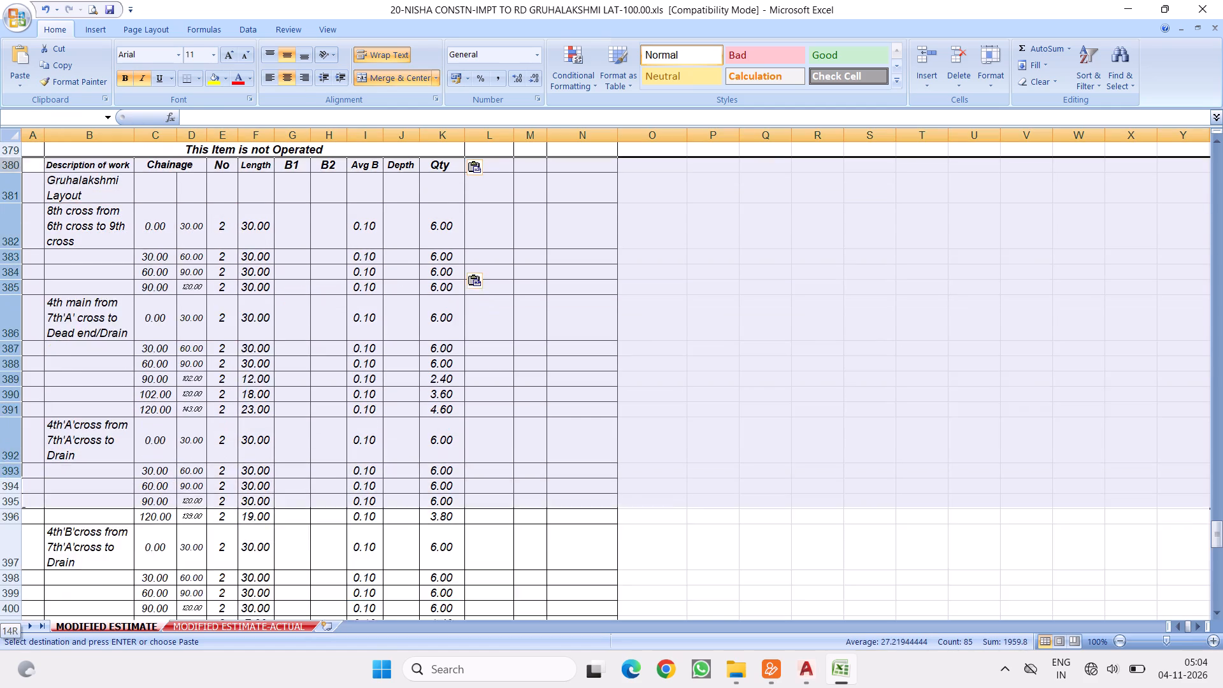
left_click_drag(141, 656, 311, 230)
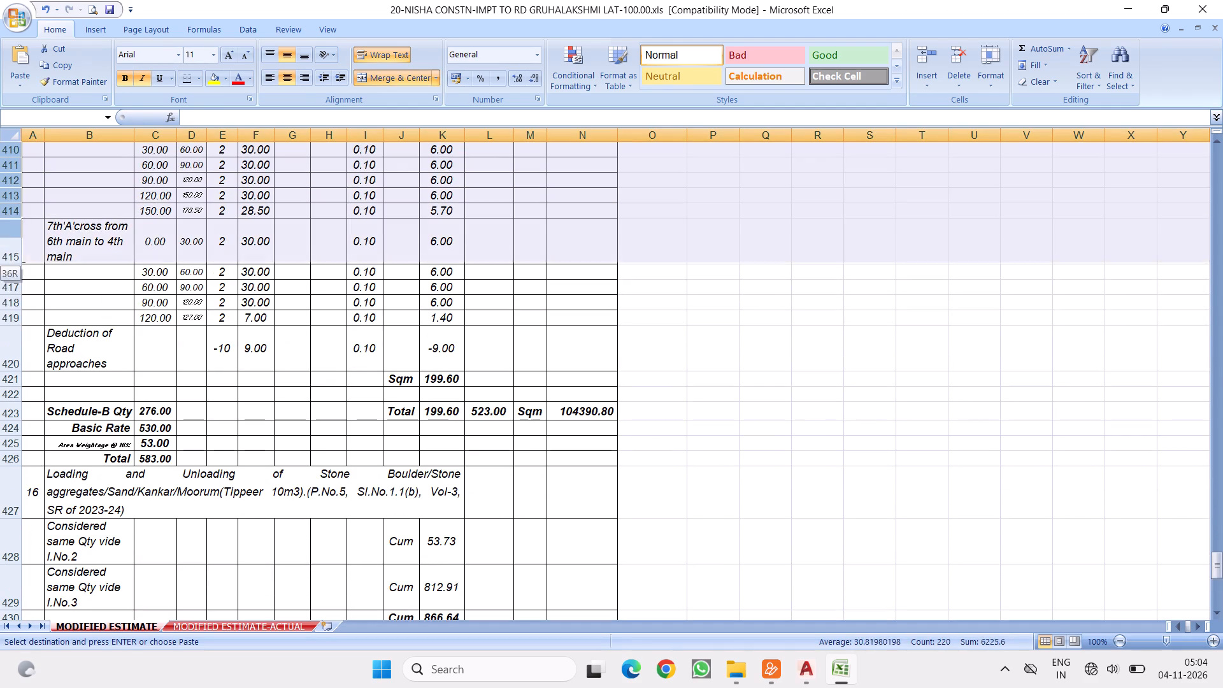
left_click_drag(311, 230, 301, 382)
right_click(261, 272)
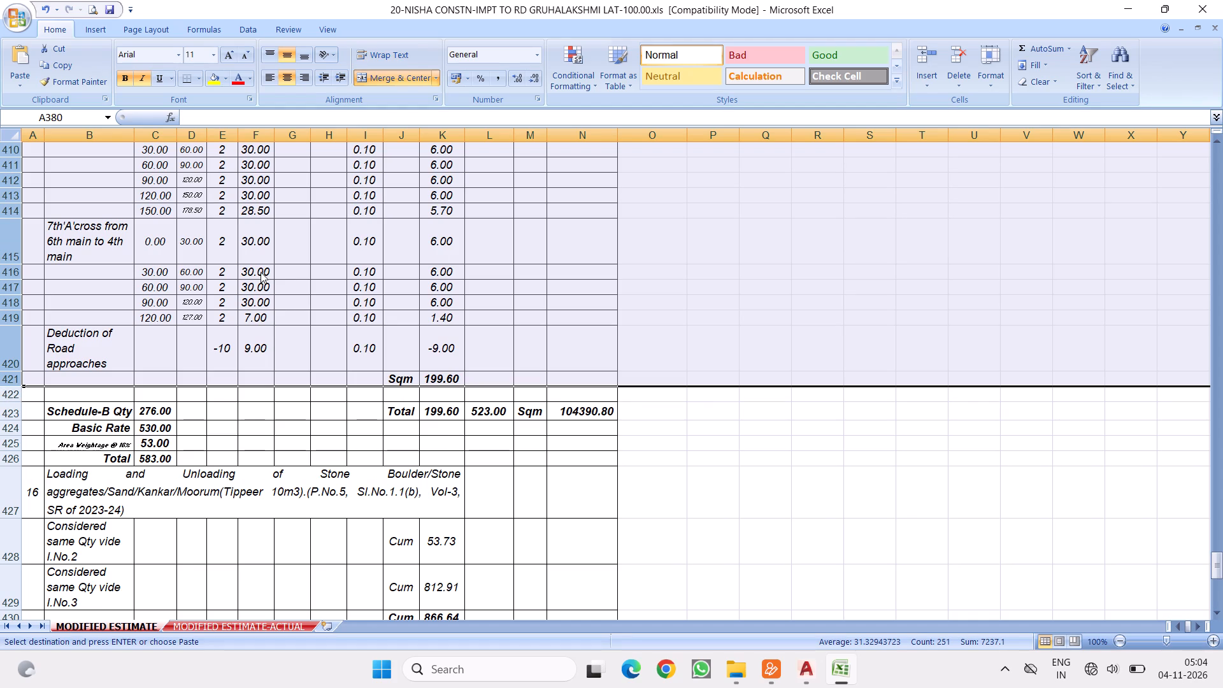
left_click(297, 368)
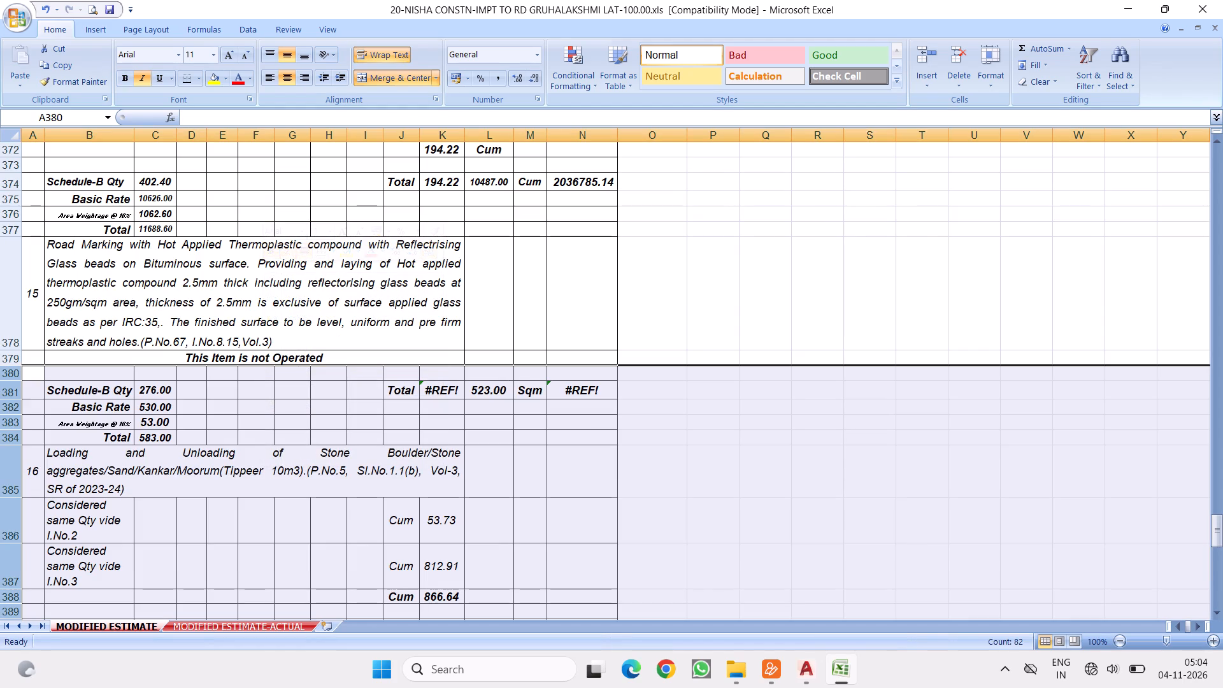
Set item 15's total quantity in K381 to 0.
left_click(441, 389)
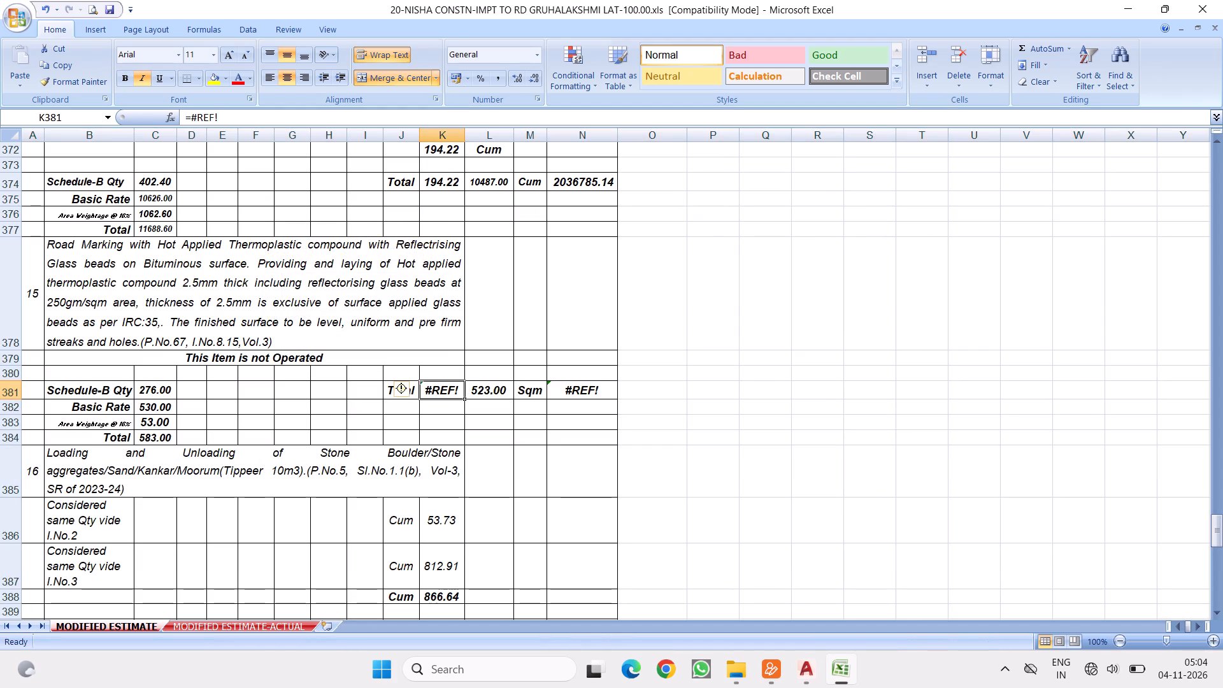
key("0")
key("Return")
Check the closing amounts of the estimate and the measurements of item 14, the bituminous concrete.
scroll(441, 389, "down", 5)
scroll(387, 351, "down", 4)
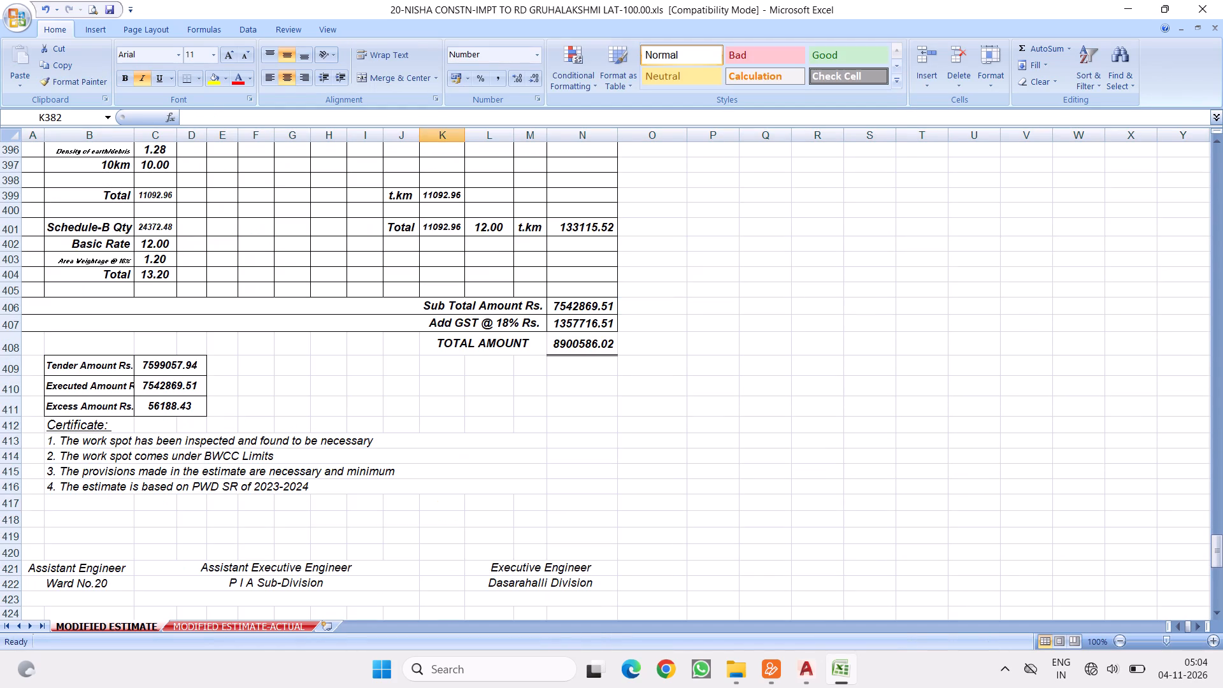
scroll(334, 357, "down", 1)
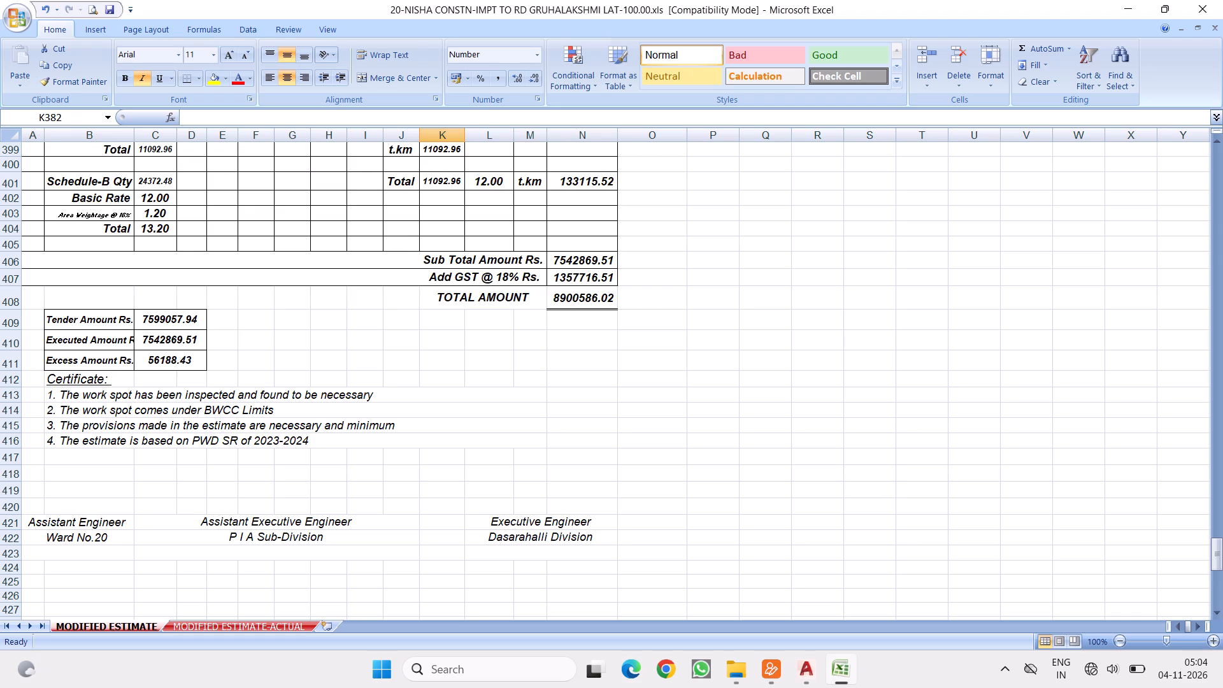
scroll(276, 315, "up", 4)
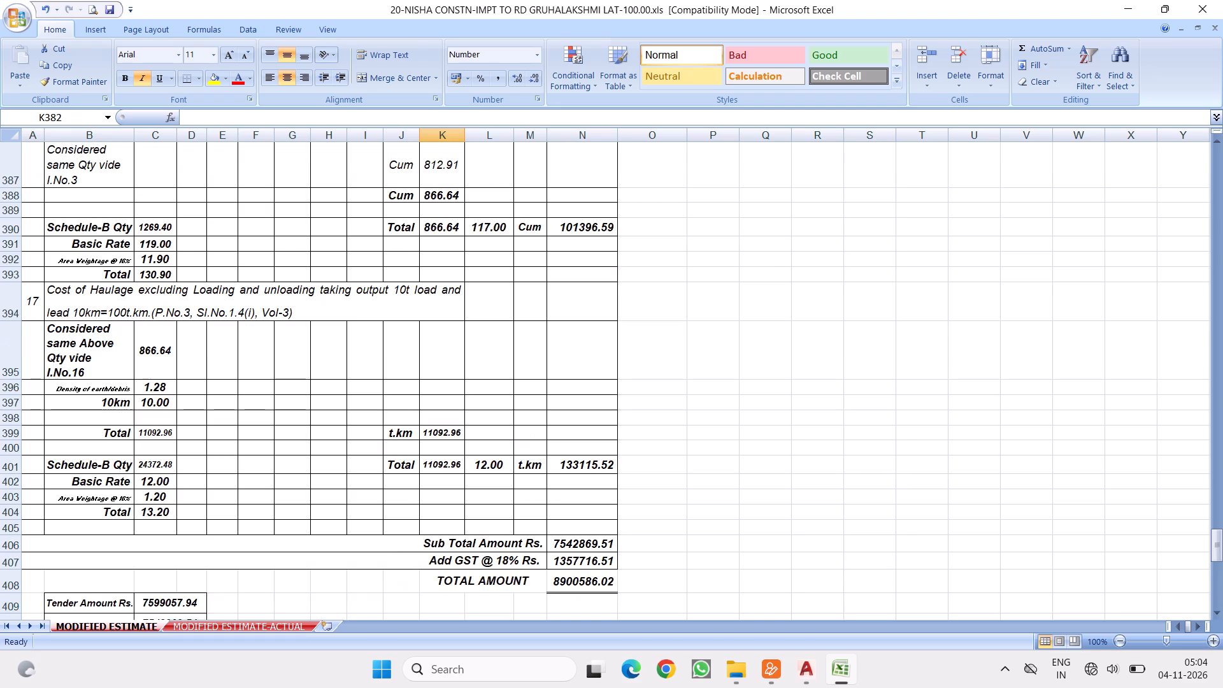
scroll(318, 320, "up", 17)
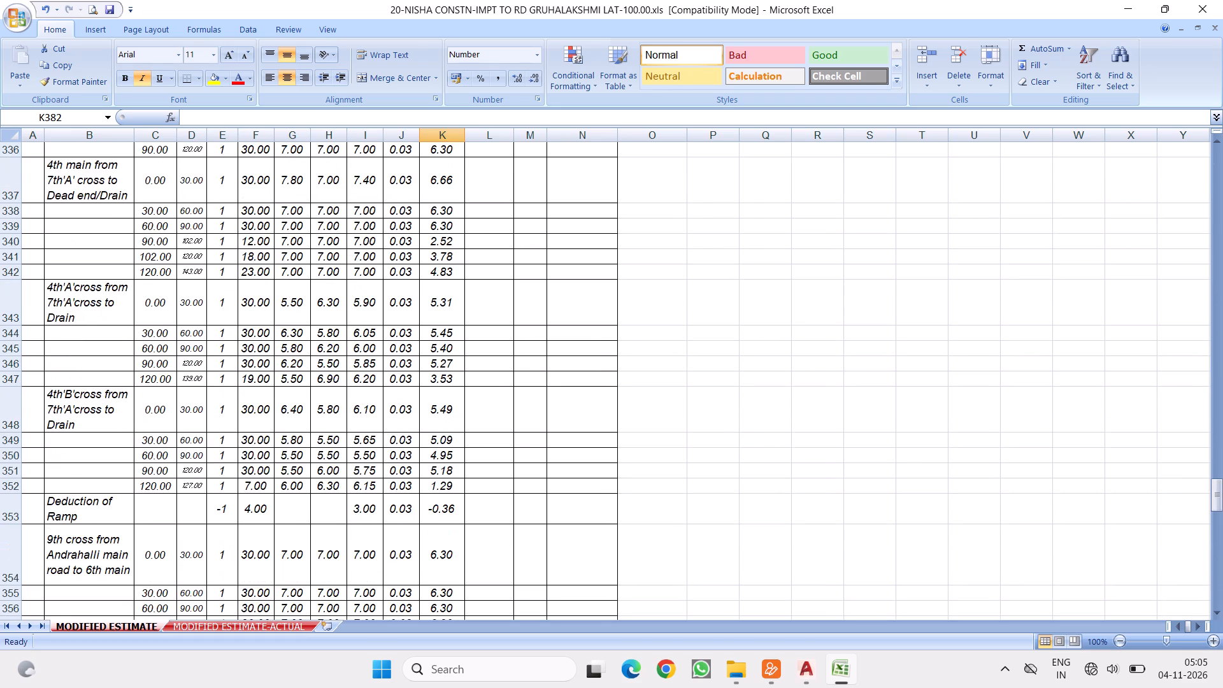
scroll(325, 336, "down", 6)
scroll(340, 289, "up", 4)
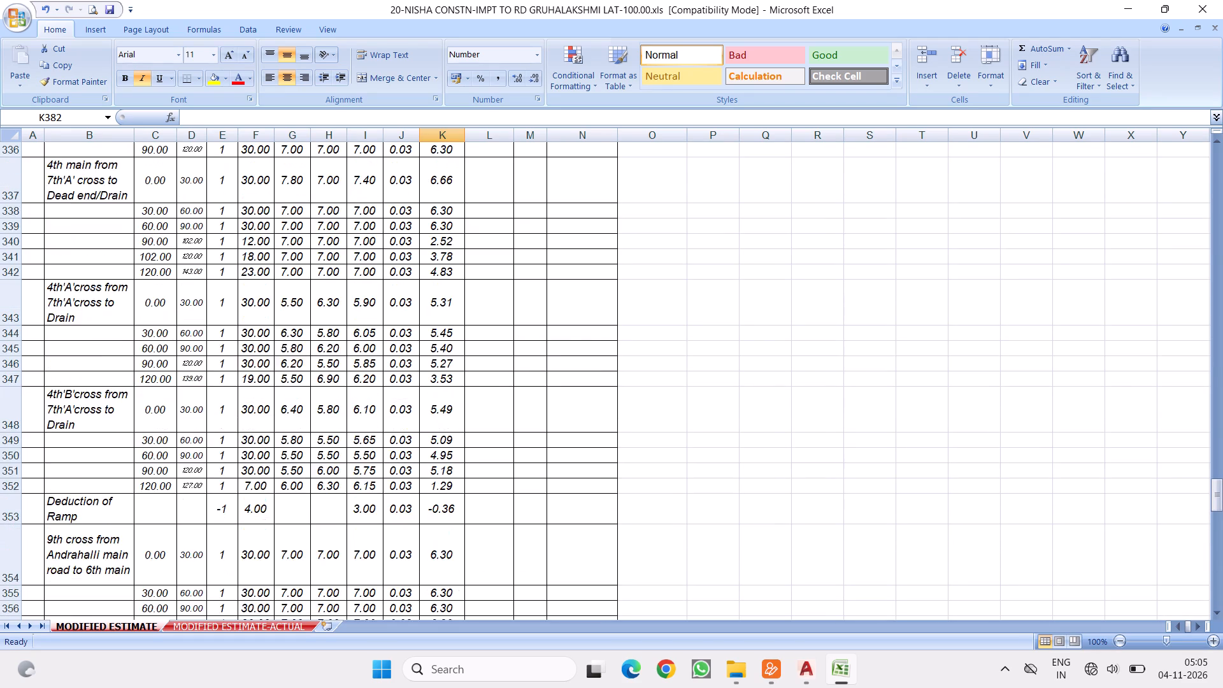
Examine the measurements, depth and total of item 13, the bituminous macadam.
scroll(340, 282, "up", 19)
scroll(339, 282, "up", 8)
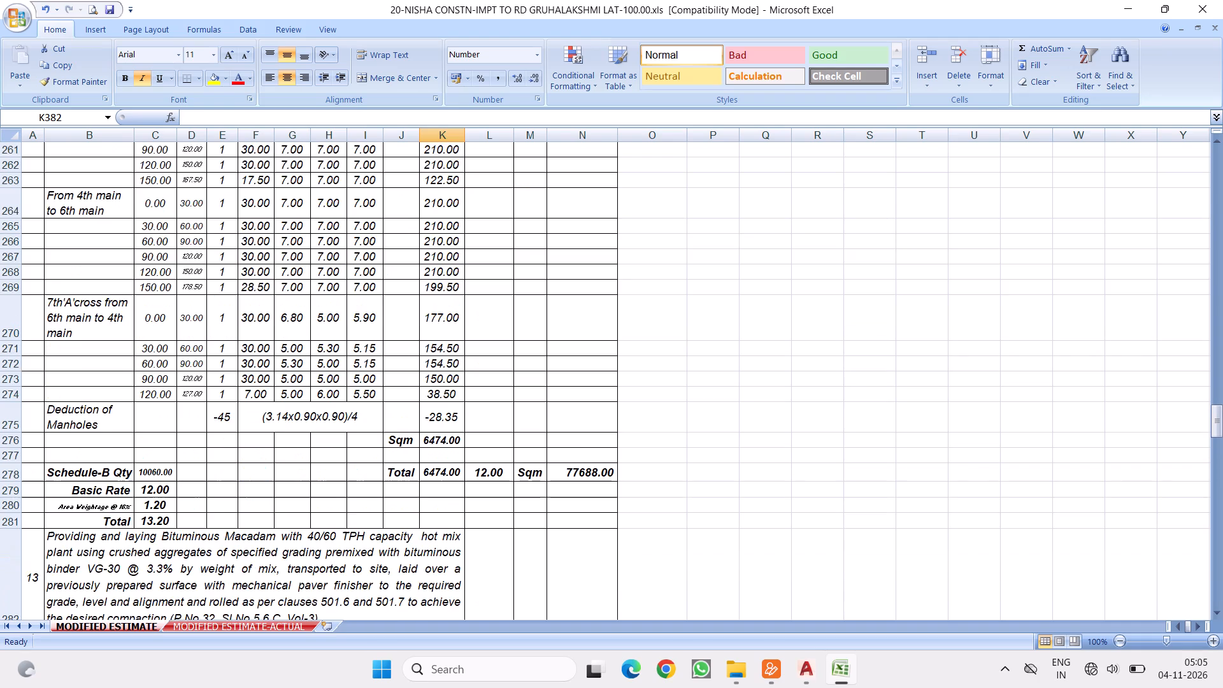
scroll(339, 282, "up", 3)
scroll(327, 383, "down", 12)
scroll(324, 370, "up", 2)
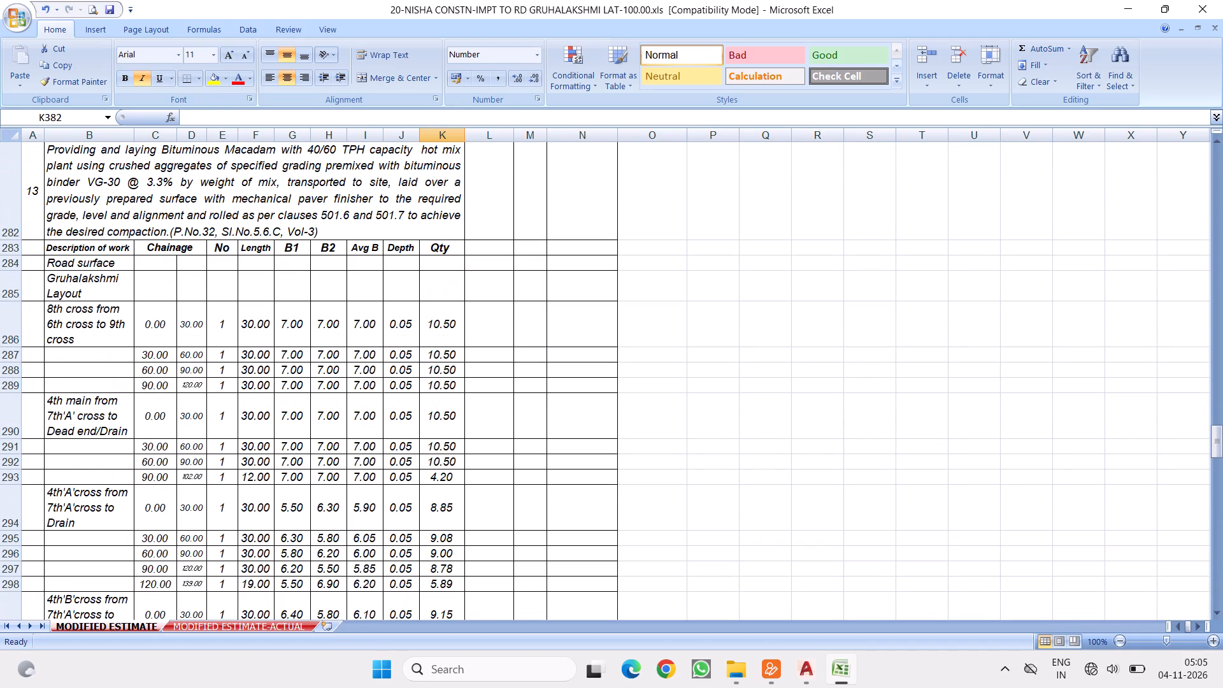
scroll(327, 382, "down", 2)
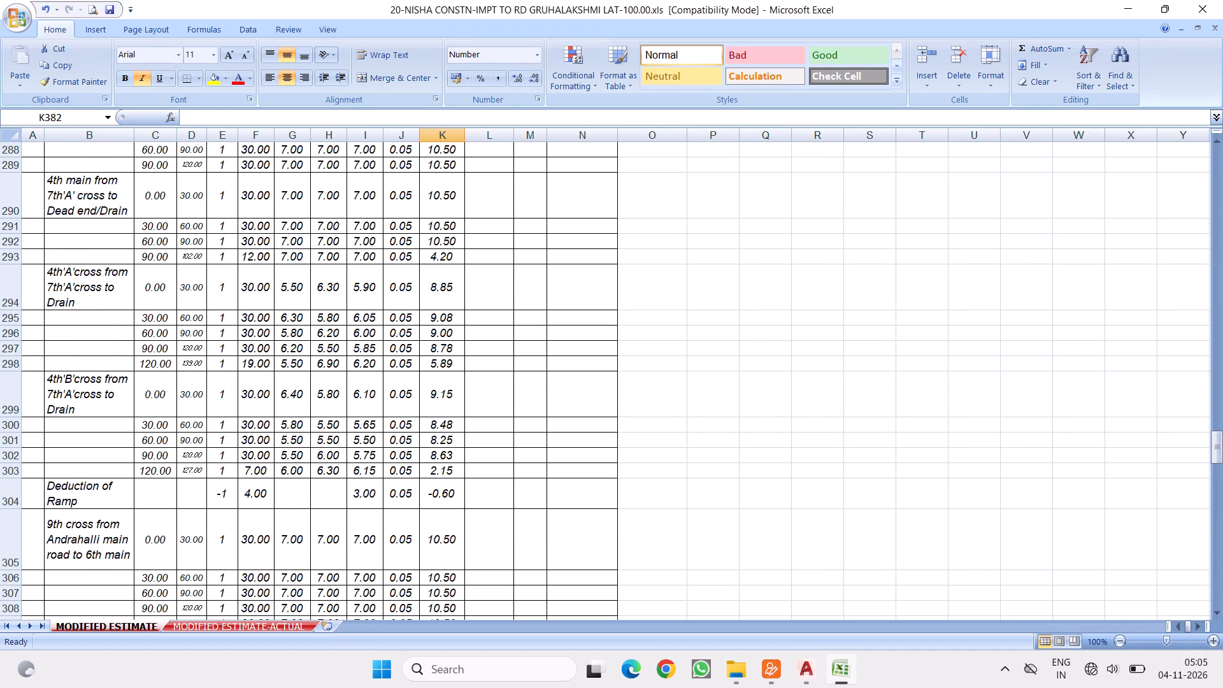
scroll(348, 338, "up", 2)
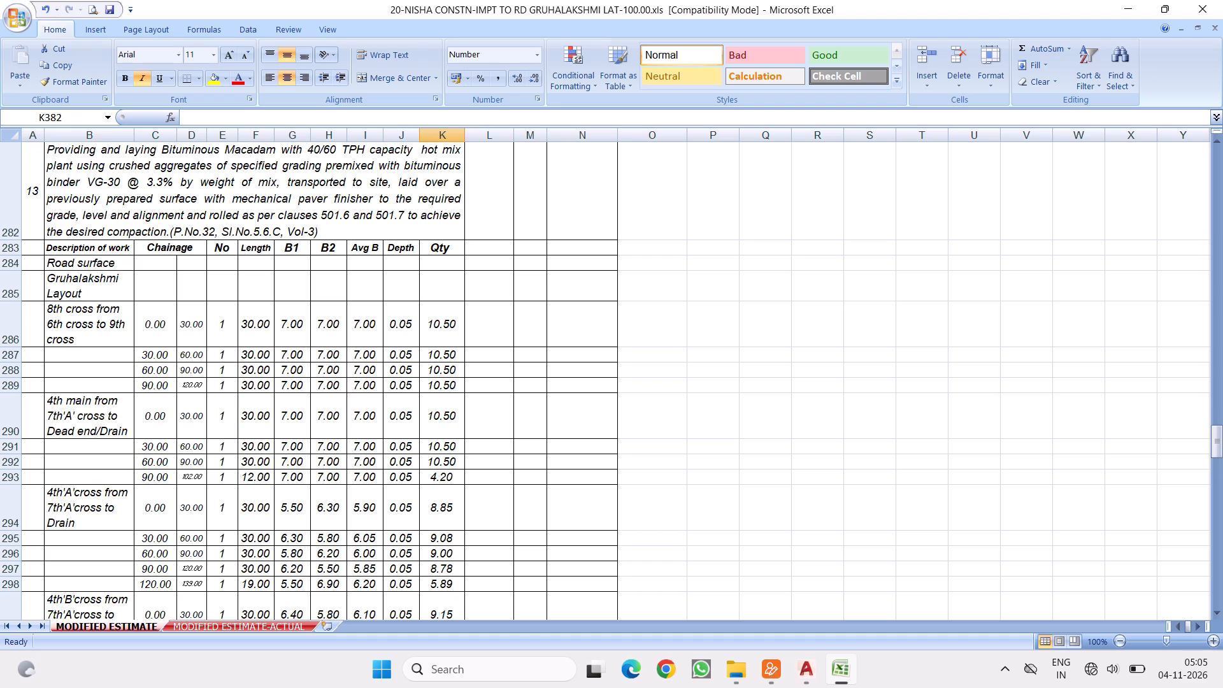
scroll(343, 378, "down", 10)
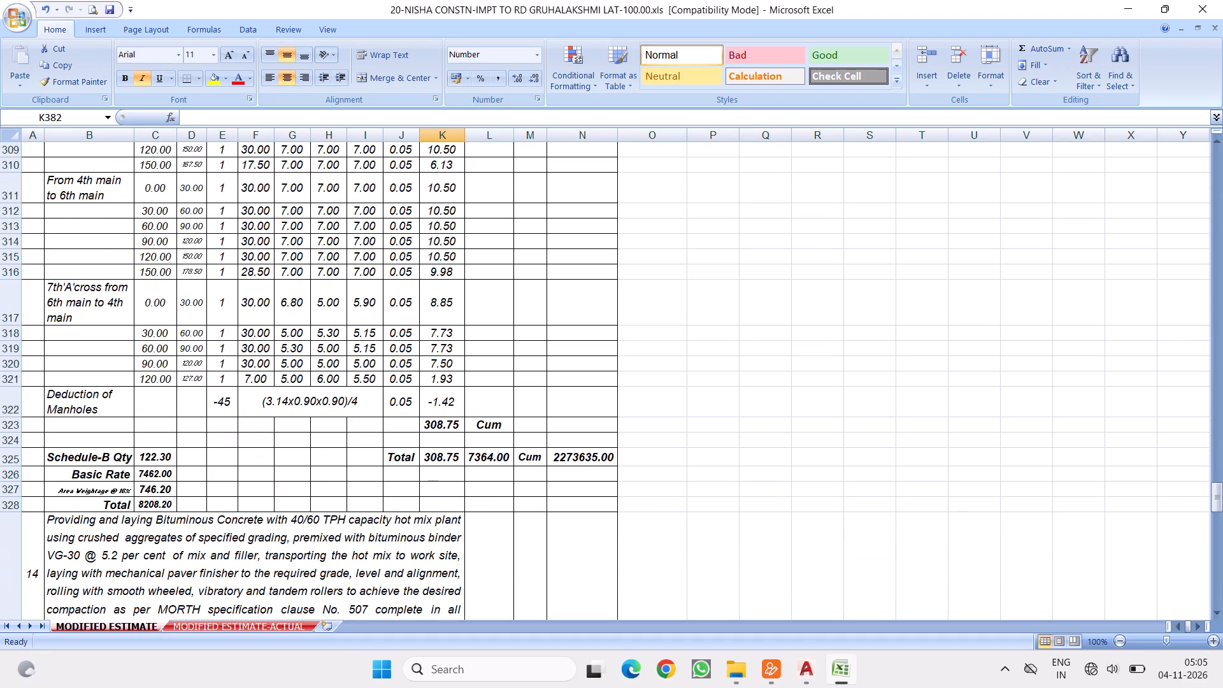
scroll(384, 336, "up", 16)
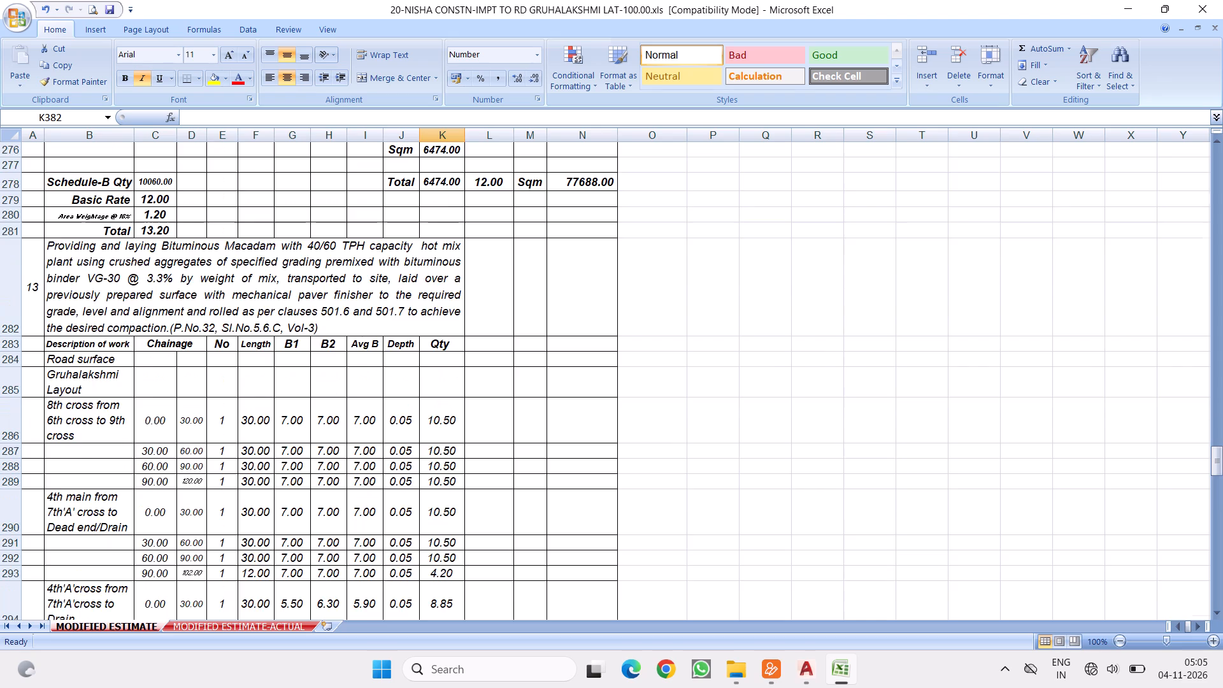
Review the measurements of item 11, the primer coat, and item 10, the wet mix macadam.
scroll(341, 322, "up", 17)
scroll(341, 322, "up", 11)
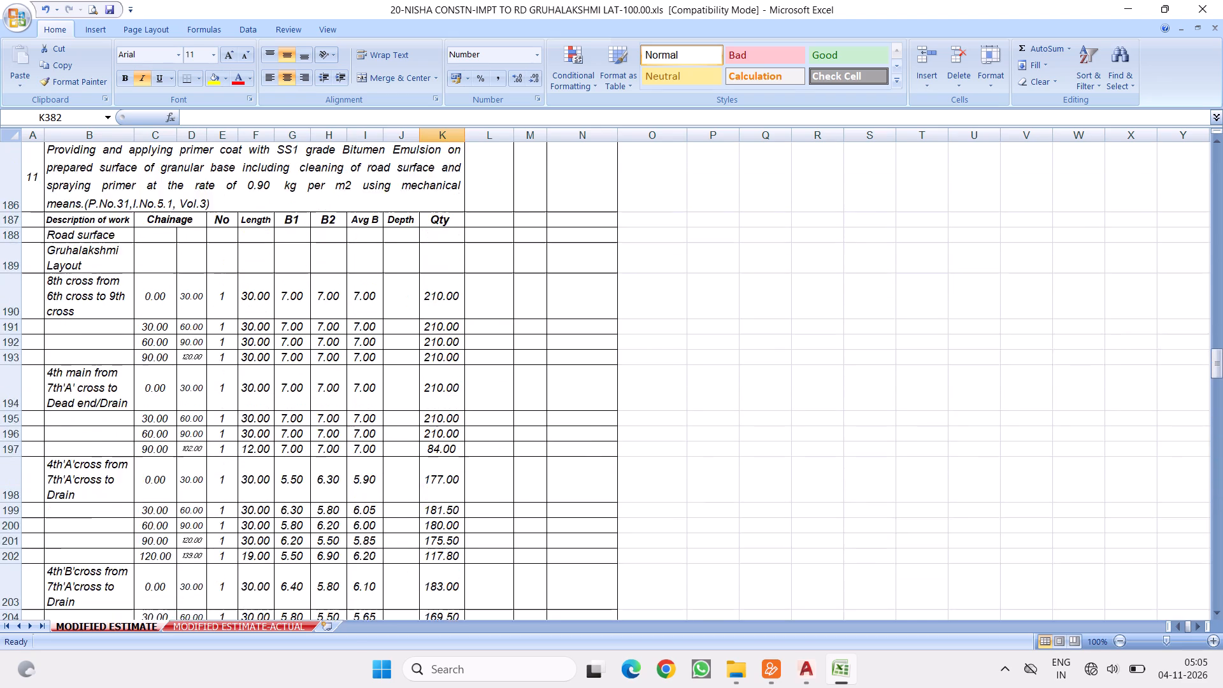
scroll(341, 322, "up", 12)
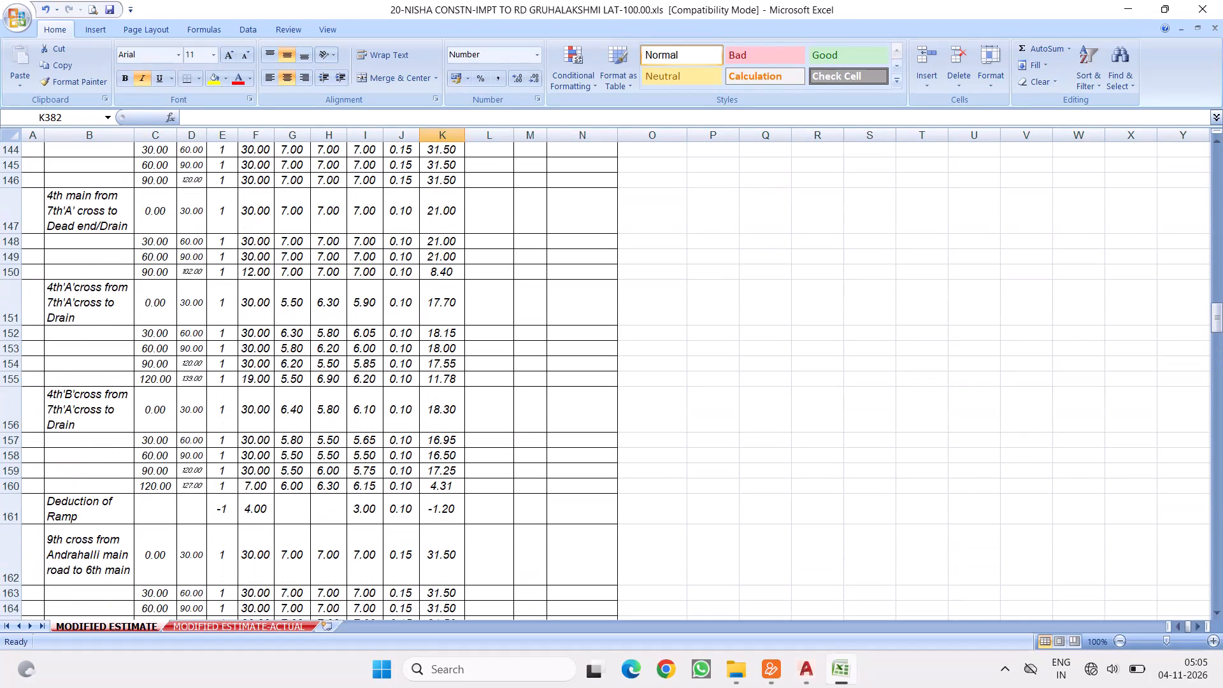
scroll(422, 366, "up", 5)
scroll(331, 362, "down", 2)
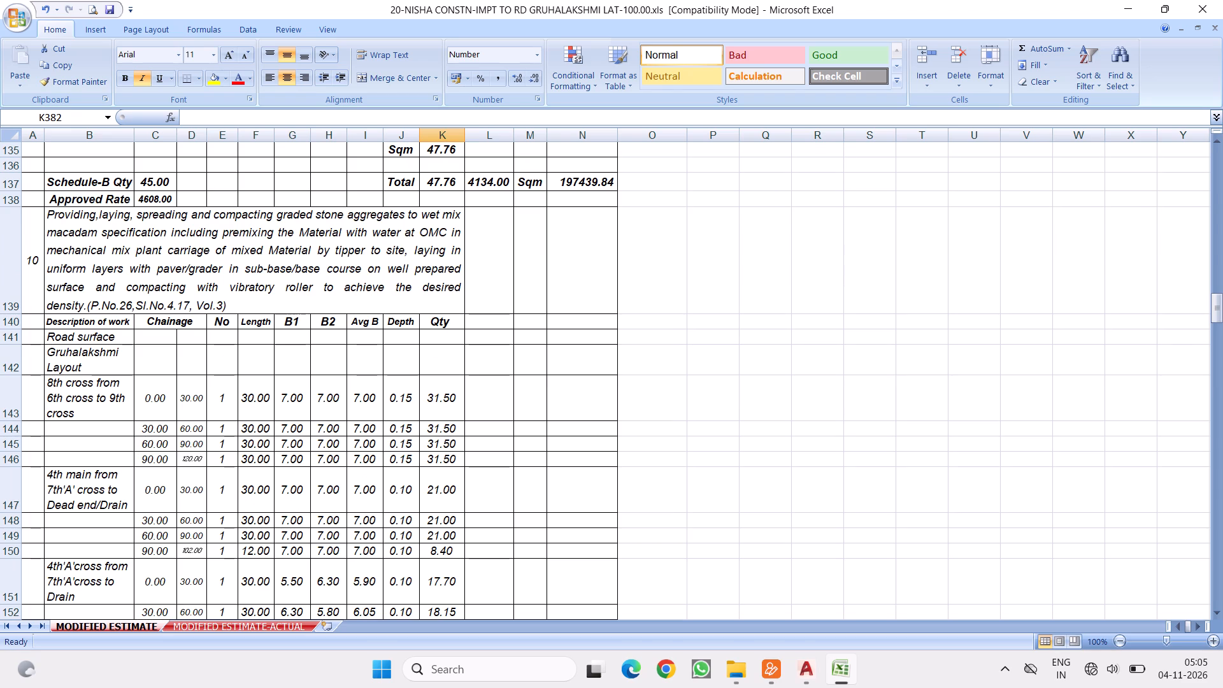
scroll(331, 402, "down", 10)
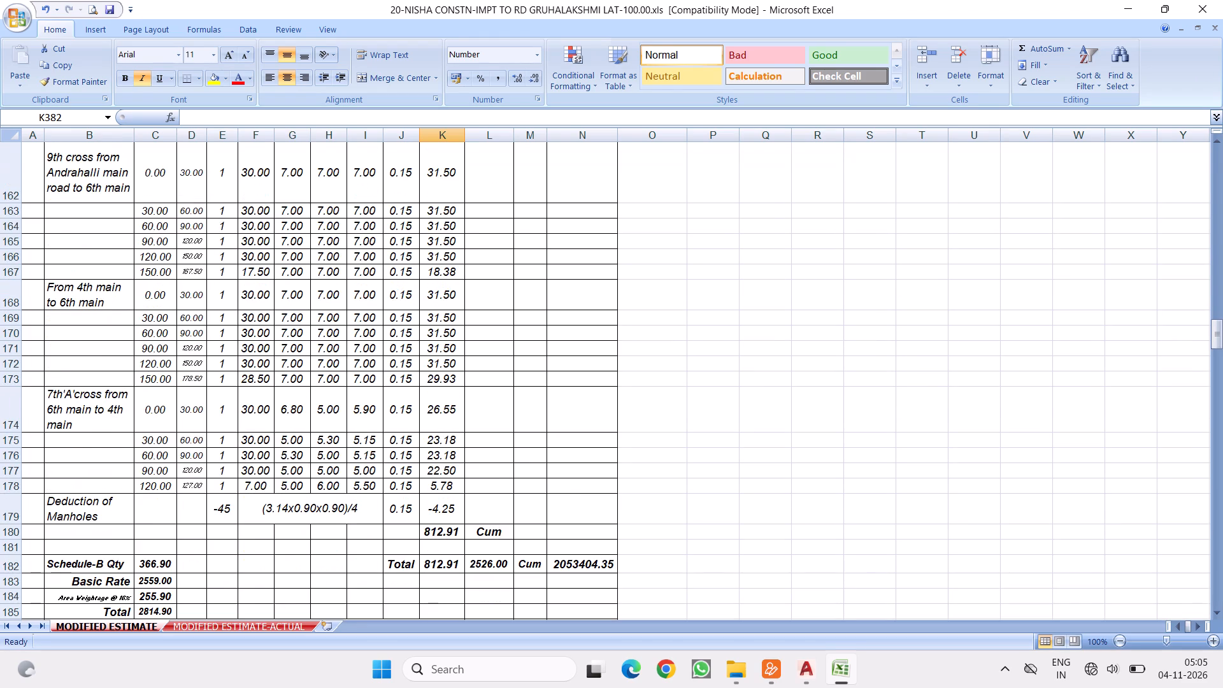
Review the excavation, culvert concrete and formwork items, ending at item 8's TMT steel reinforcement description in row 120.
scroll(362, 388, "up", 20)
scroll(362, 388, "up", 2)
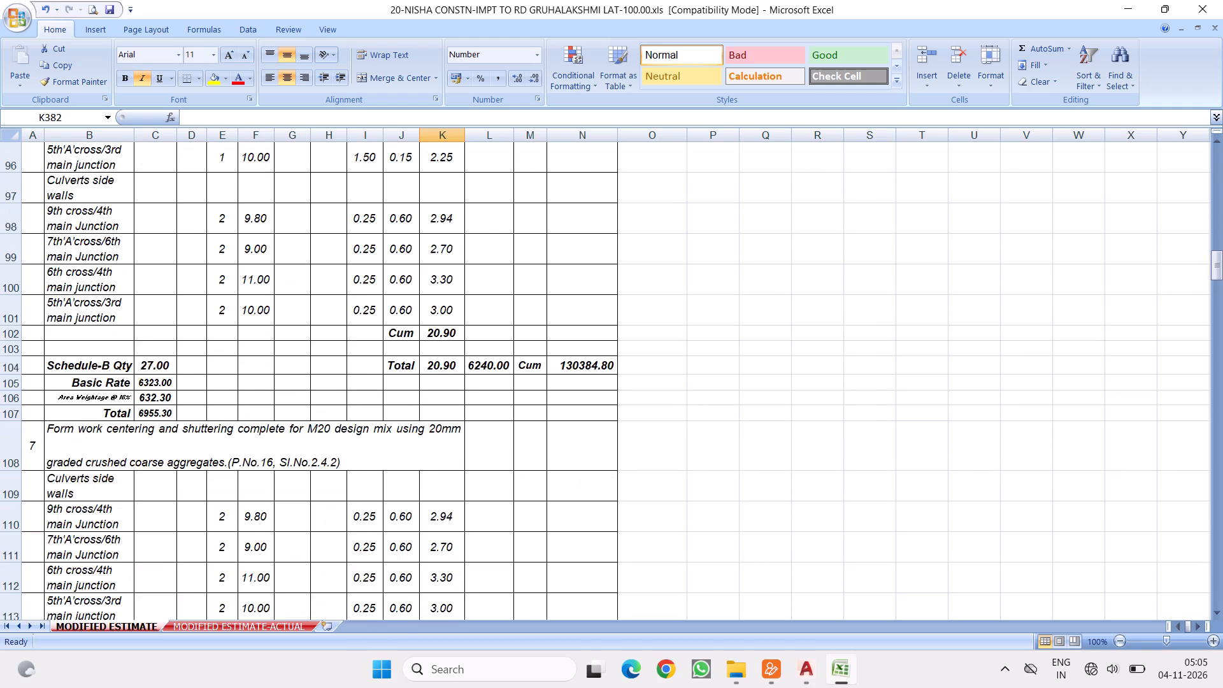
scroll(357, 385, "up", 19)
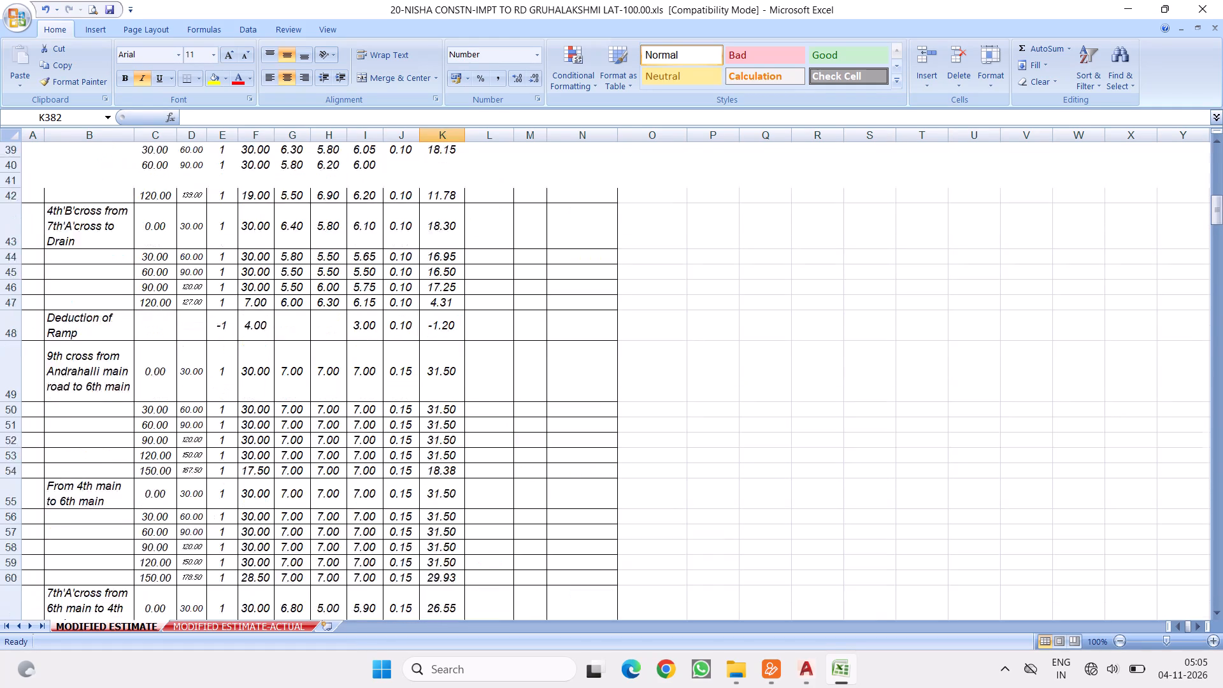
scroll(357, 385, "up", 8)
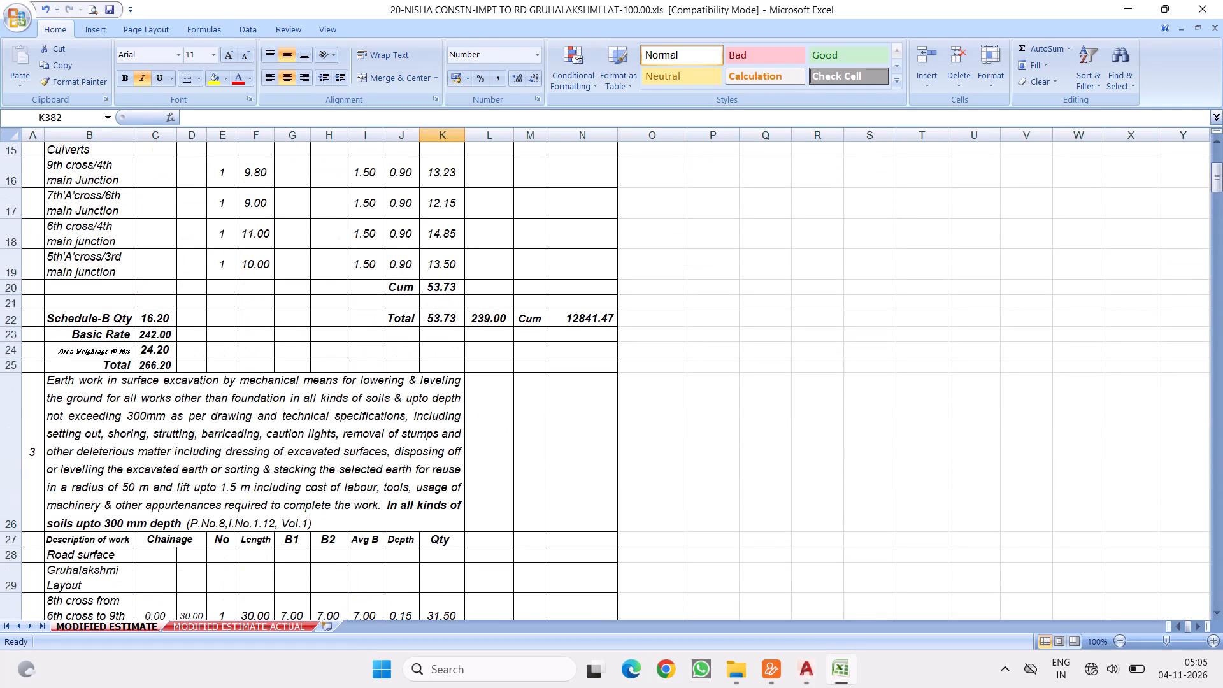
scroll(364, 407, "down", 6)
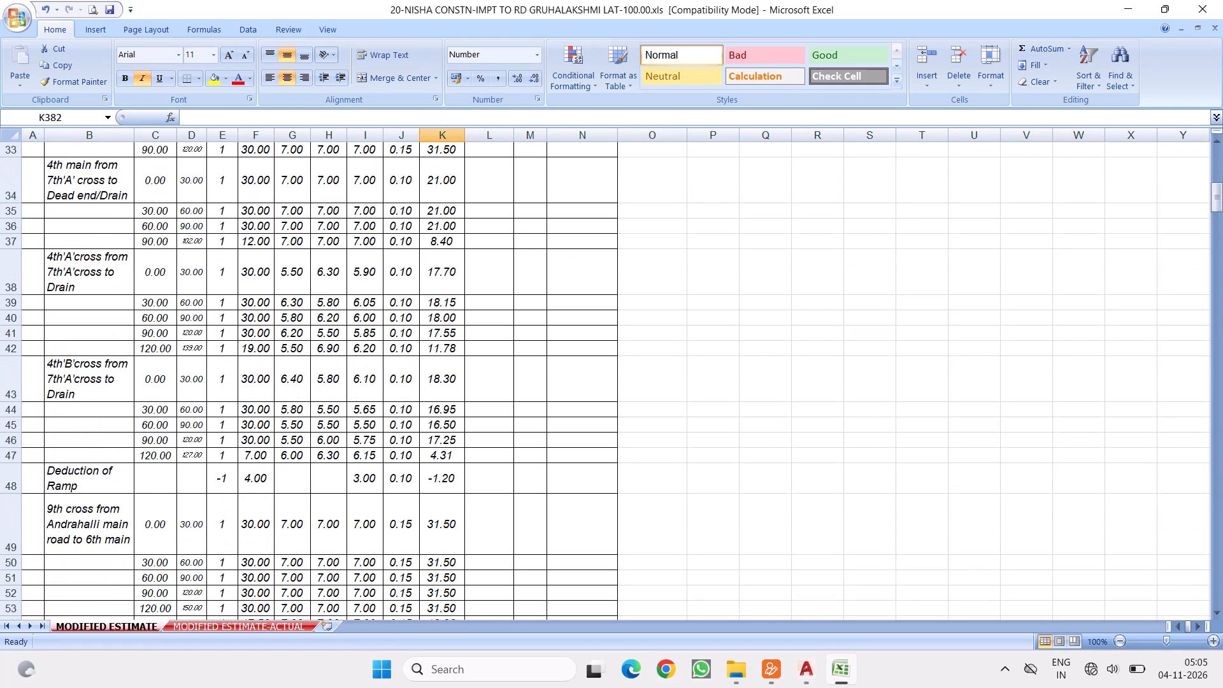
scroll(400, 376, "up", 20)
scroll(400, 376, "up", 1)
scroll(334, 476, "down", 20)
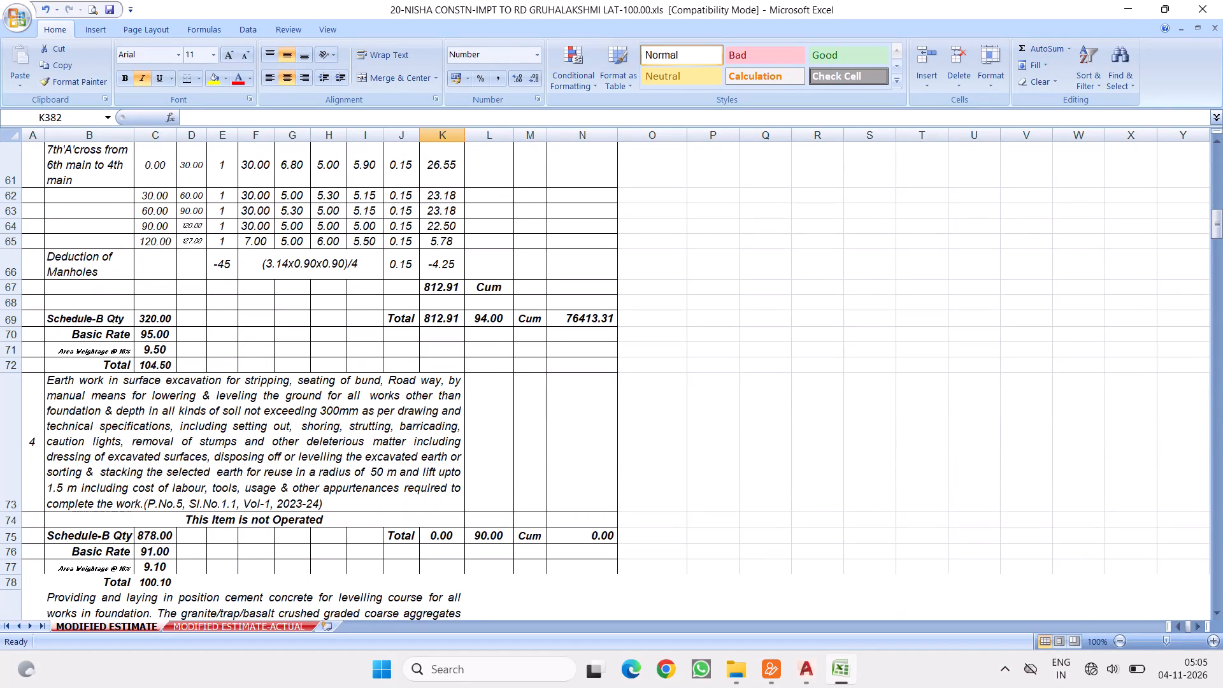
scroll(345, 411, "down", 12)
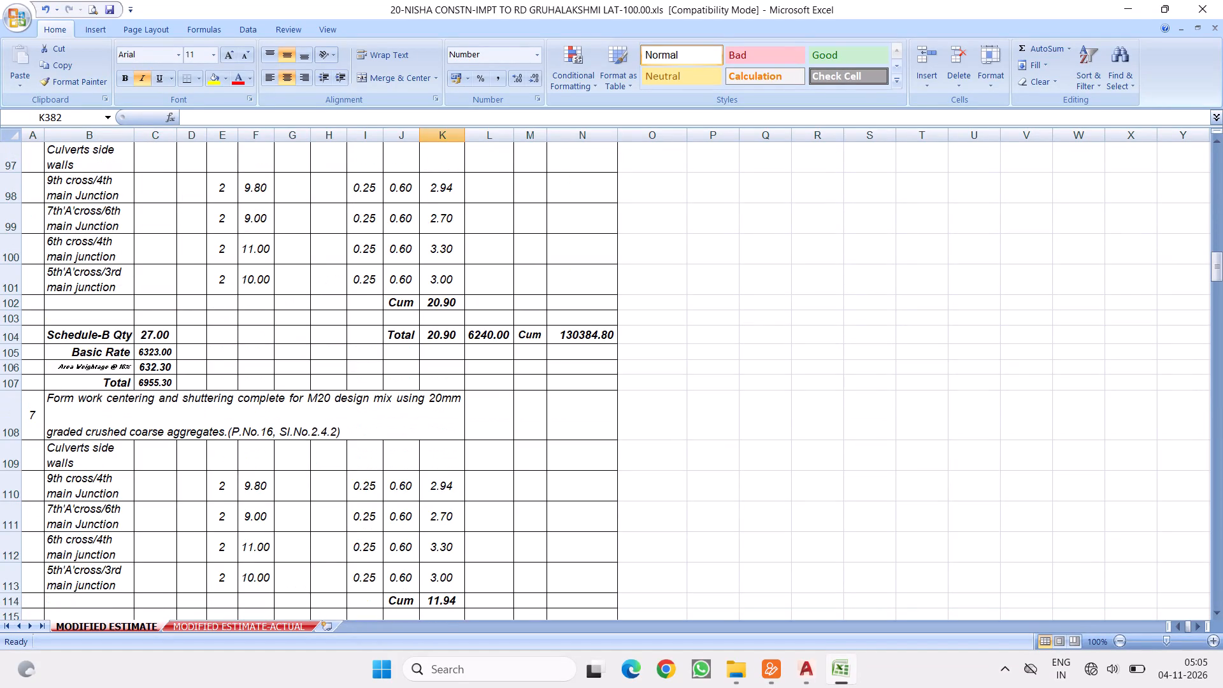
scroll(336, 394, "up", 1)
scroll(364, 413, "down", 5)
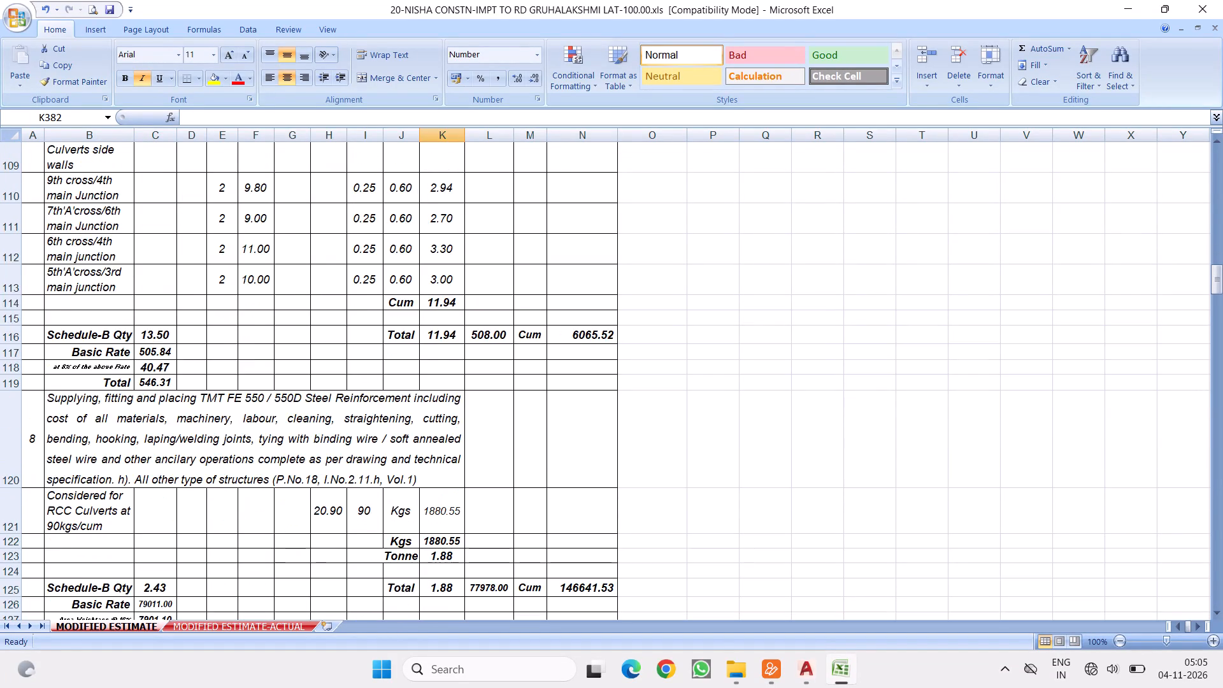
scroll(407, 406, "down", 4)
scroll(334, 394, "up", 2)
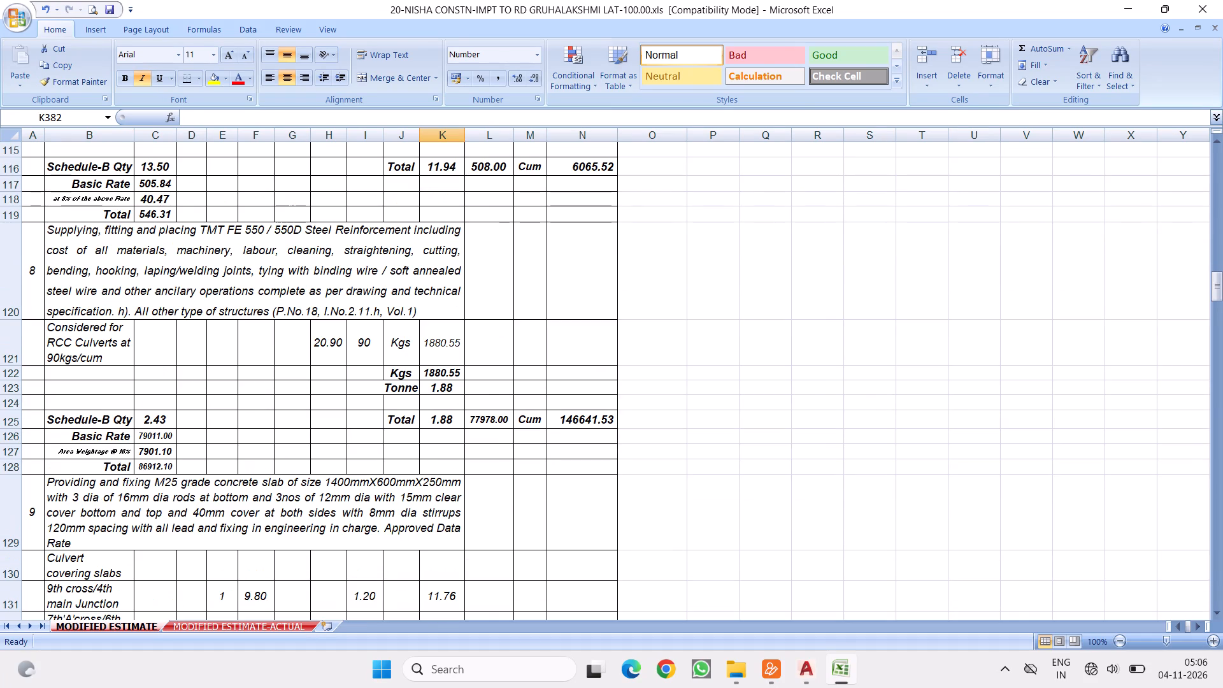
left_click(287, 274)
Open the workbook 144-AFZAL & MANJU-IMPTS OF DRAIN & FT PATH-15.00.xls from the 144.BILLS folder inside 1-ESTIMATES & BILLS.
left_click(740, 664)
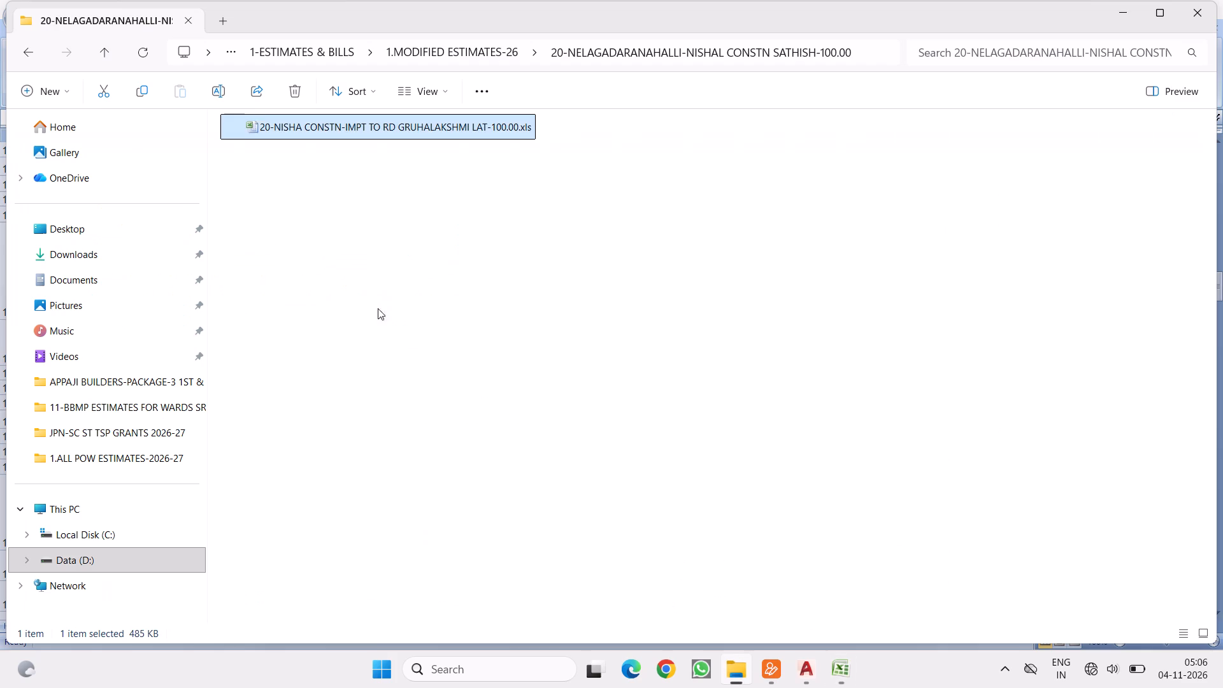
left_click(24, 47)
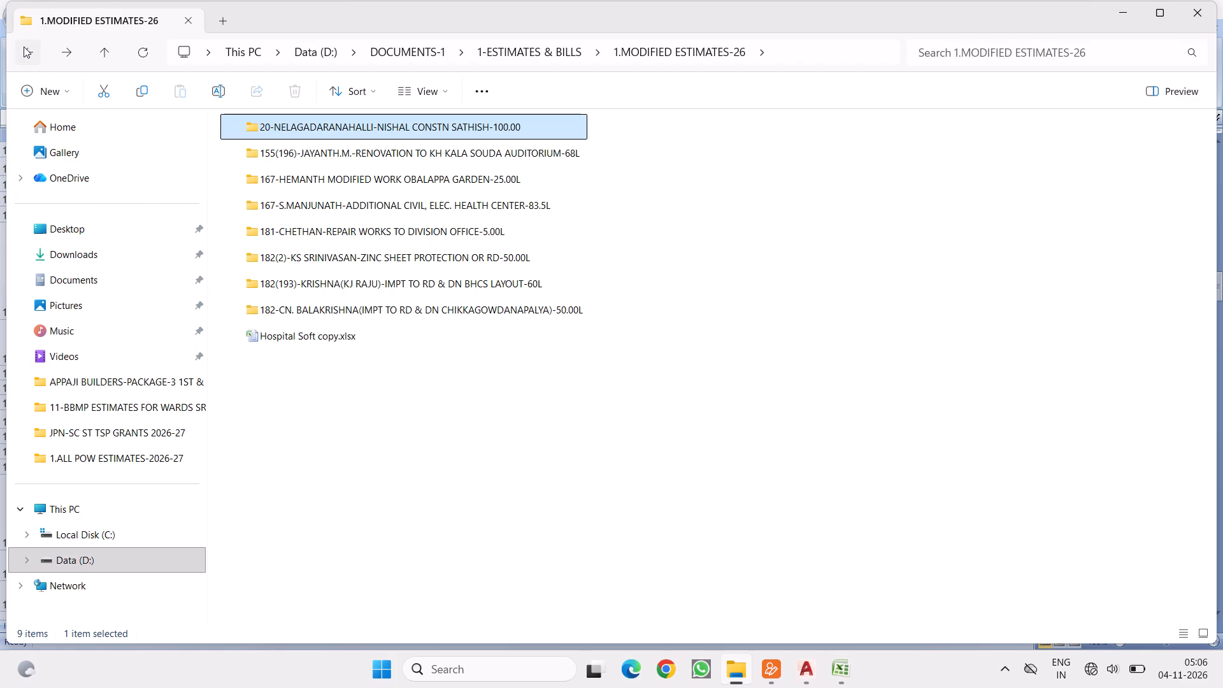
left_click(24, 47)
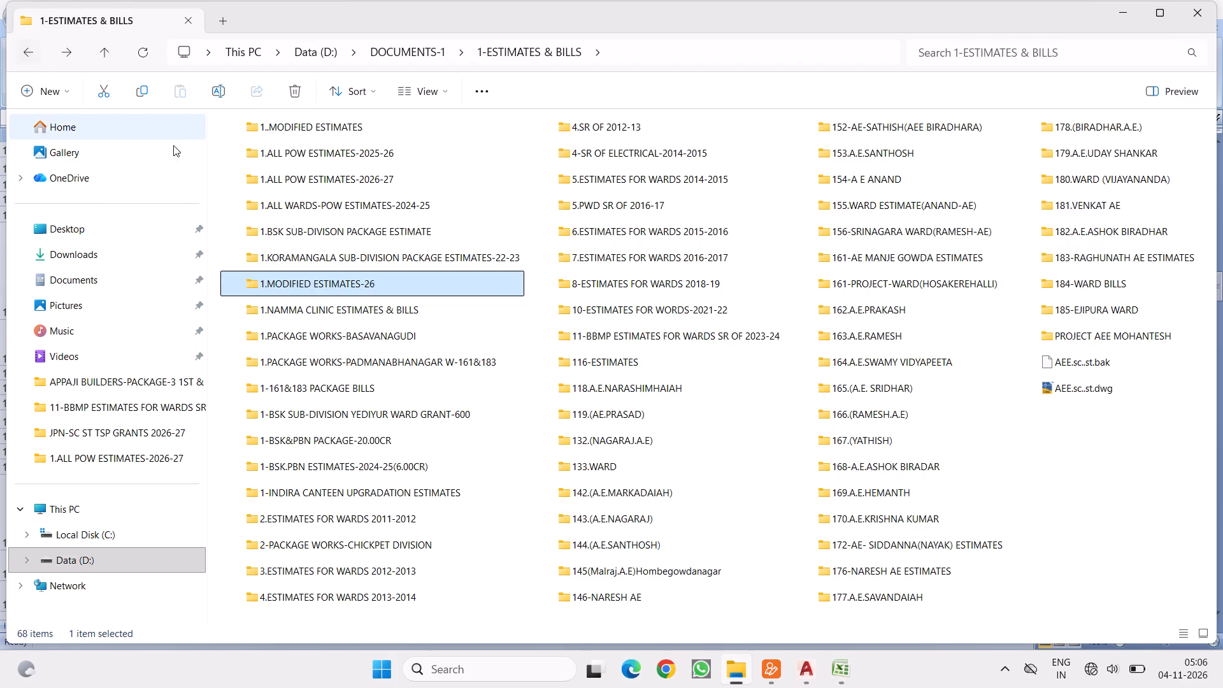
left_click(32, 49)
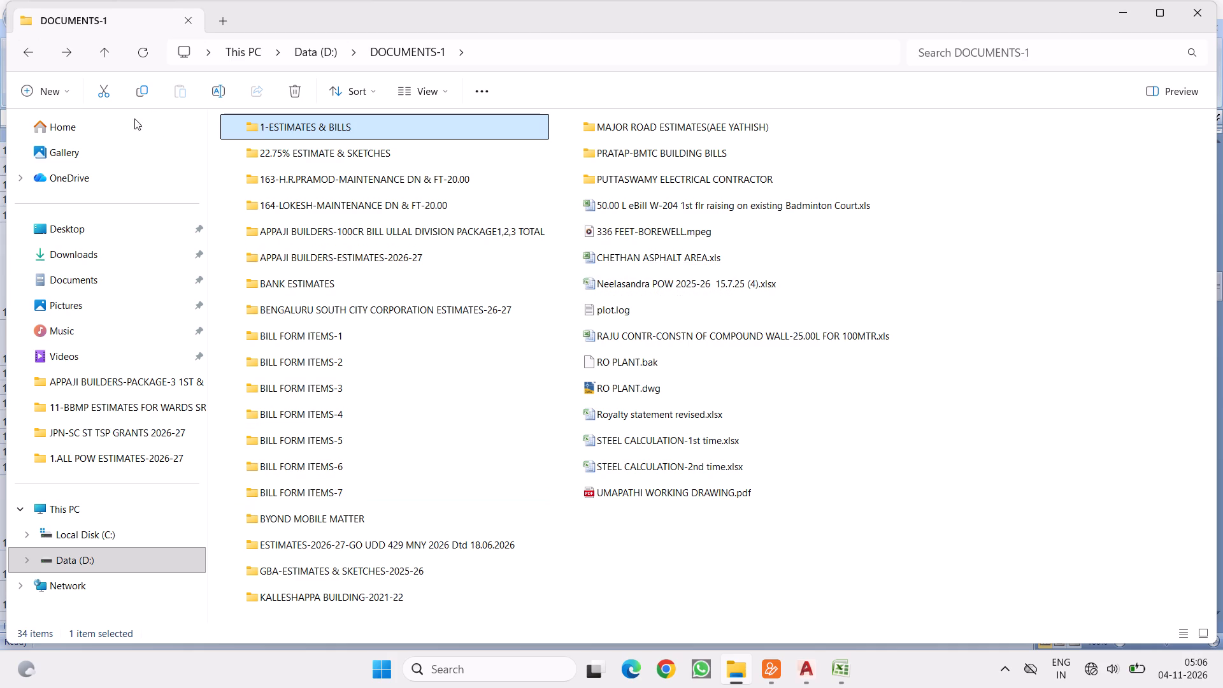
double_click(352, 122)
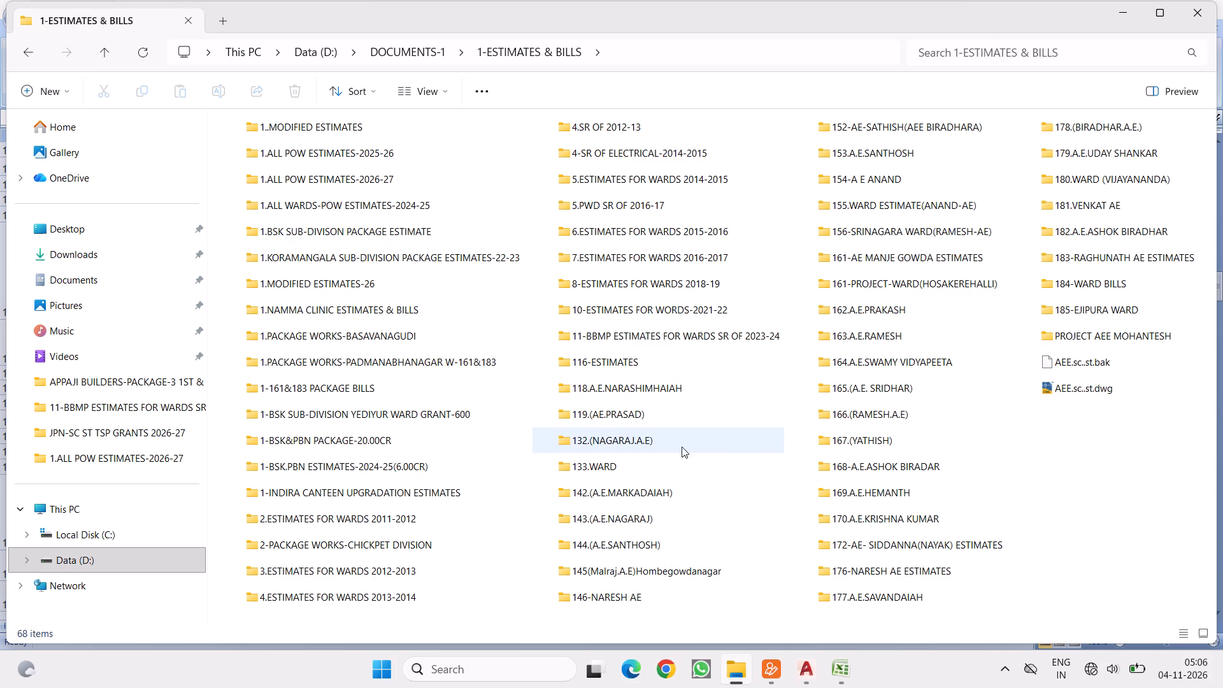
double_click(593, 548)
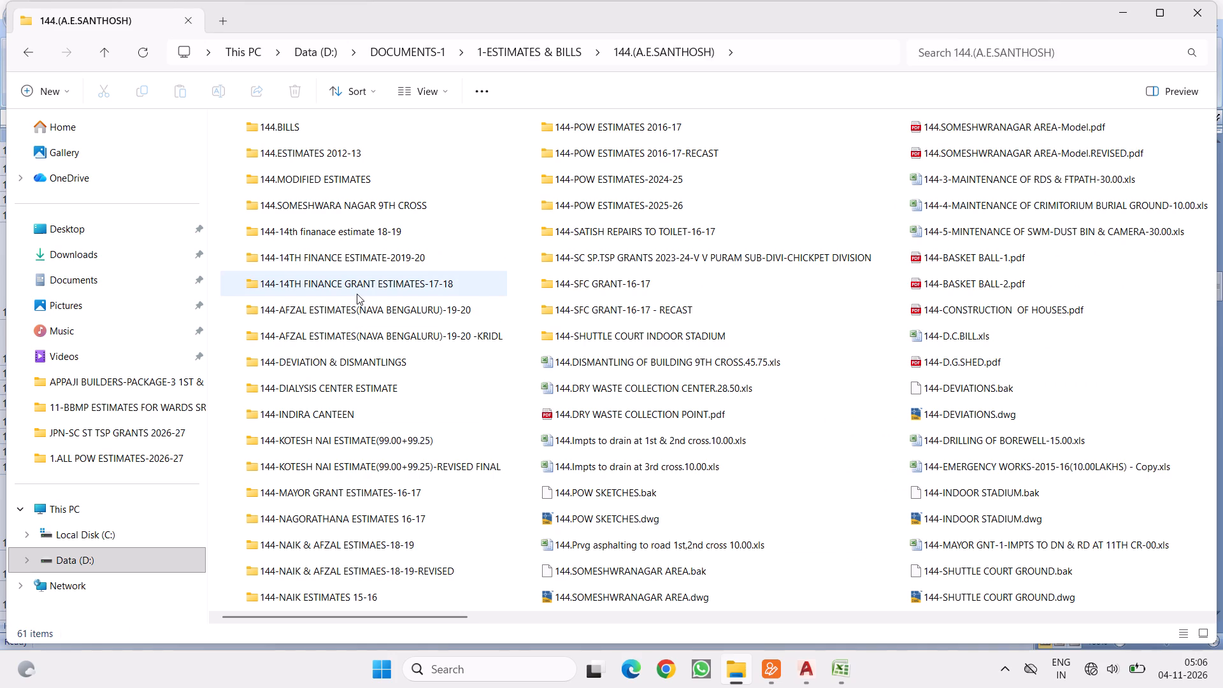
double_click(282, 129)
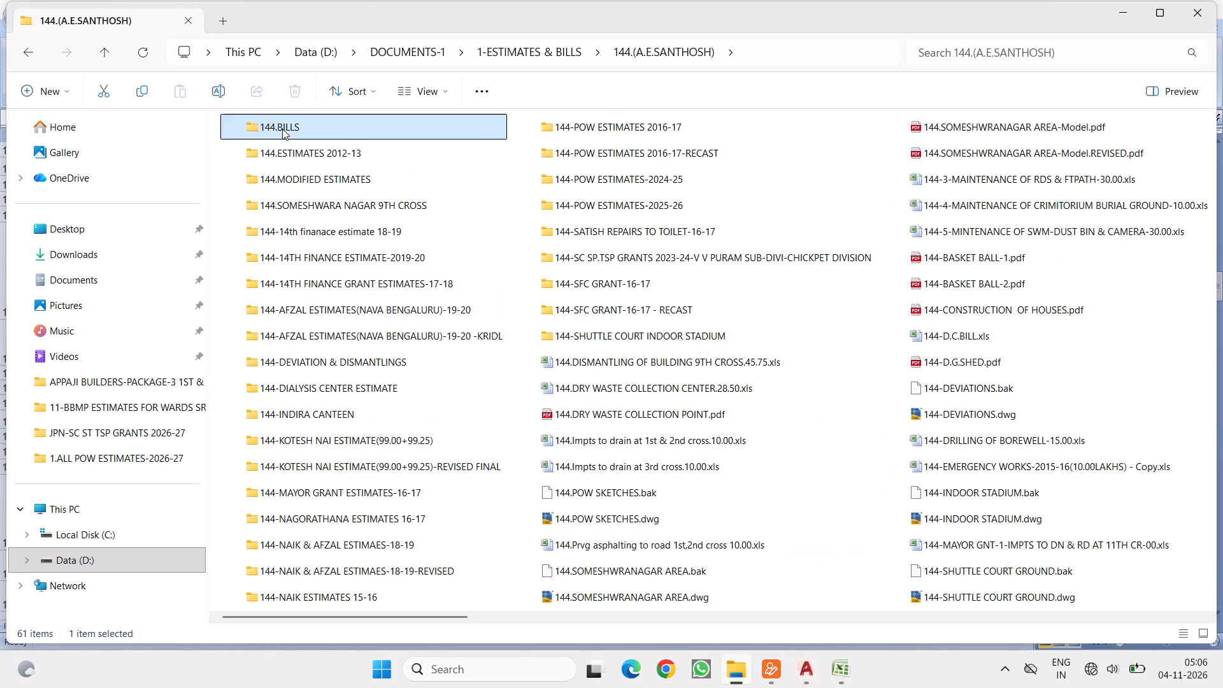
double_click(282, 129)
double_click(282, 129)
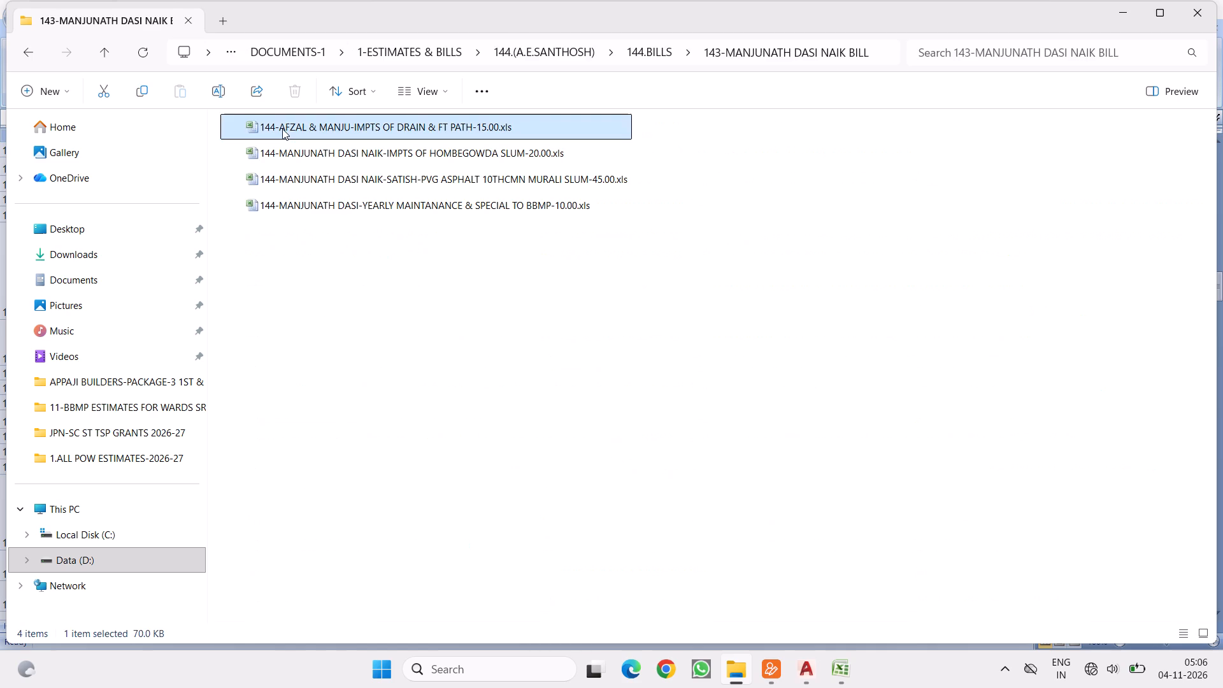
Insert two blank columns before the Dia column C in the BILL sheet, which holds item 7's steel reinforcement measurements.
scroll(351, 340, "down", 3)
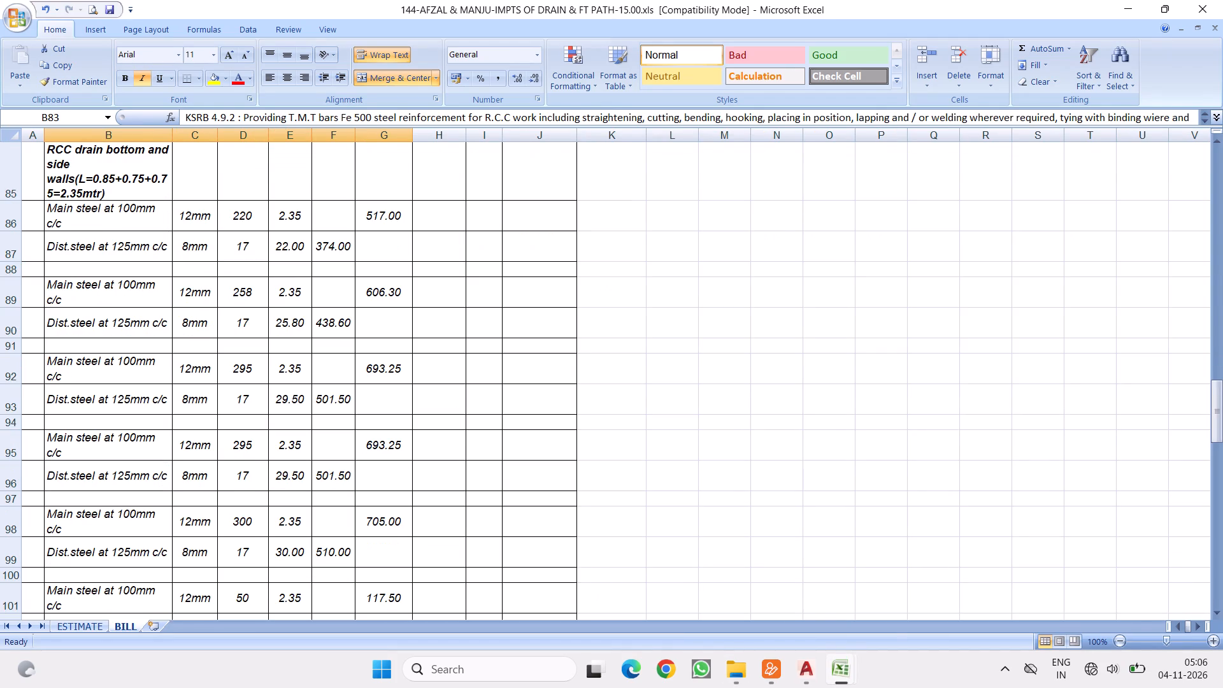
scroll(282, 325, "up", 3)
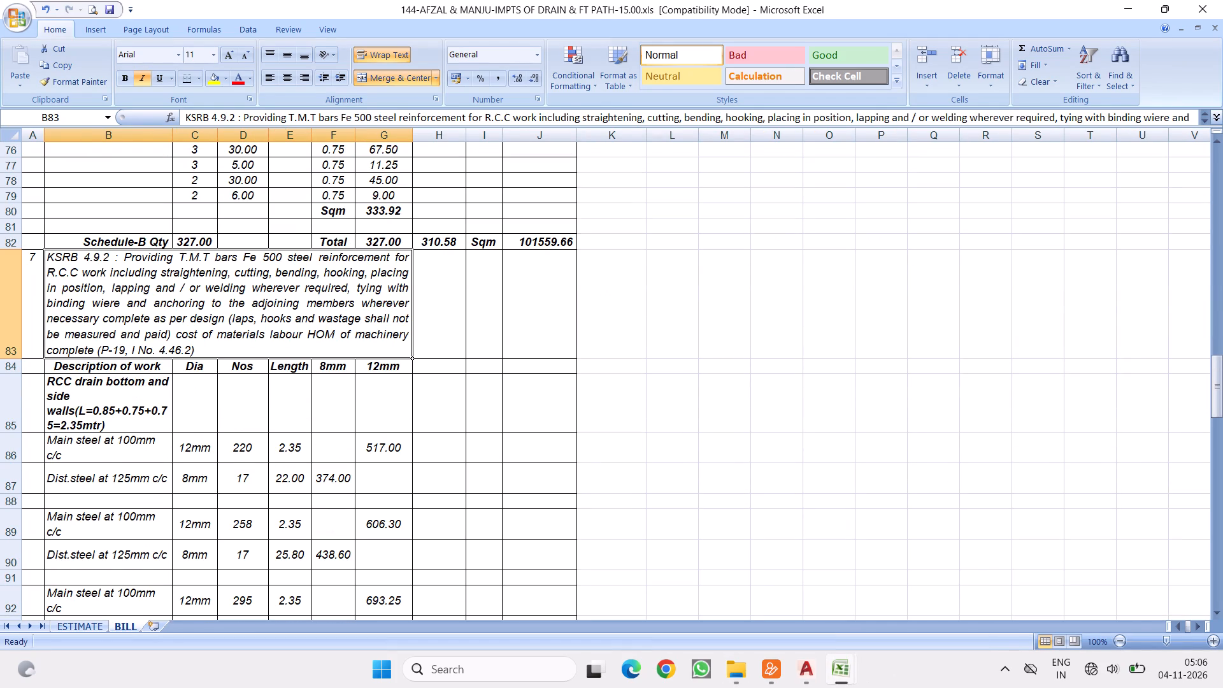
left_click(249, 303)
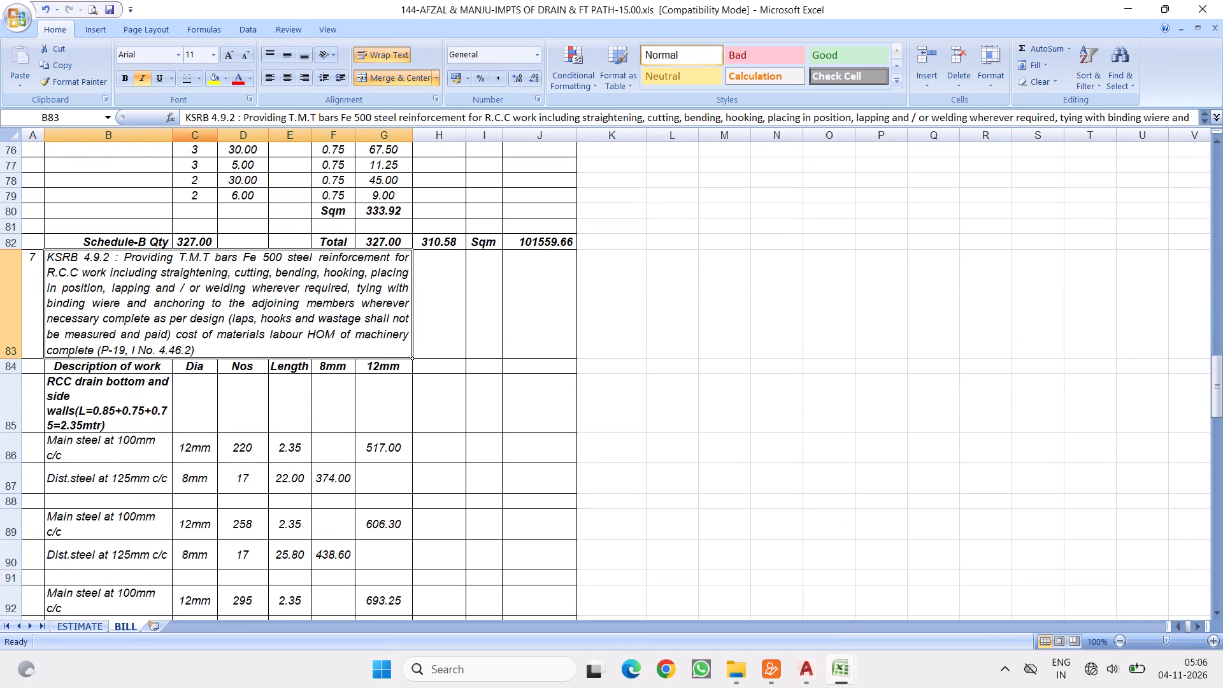
left_click_drag(194, 136, 235, 141)
right_click(196, 134)
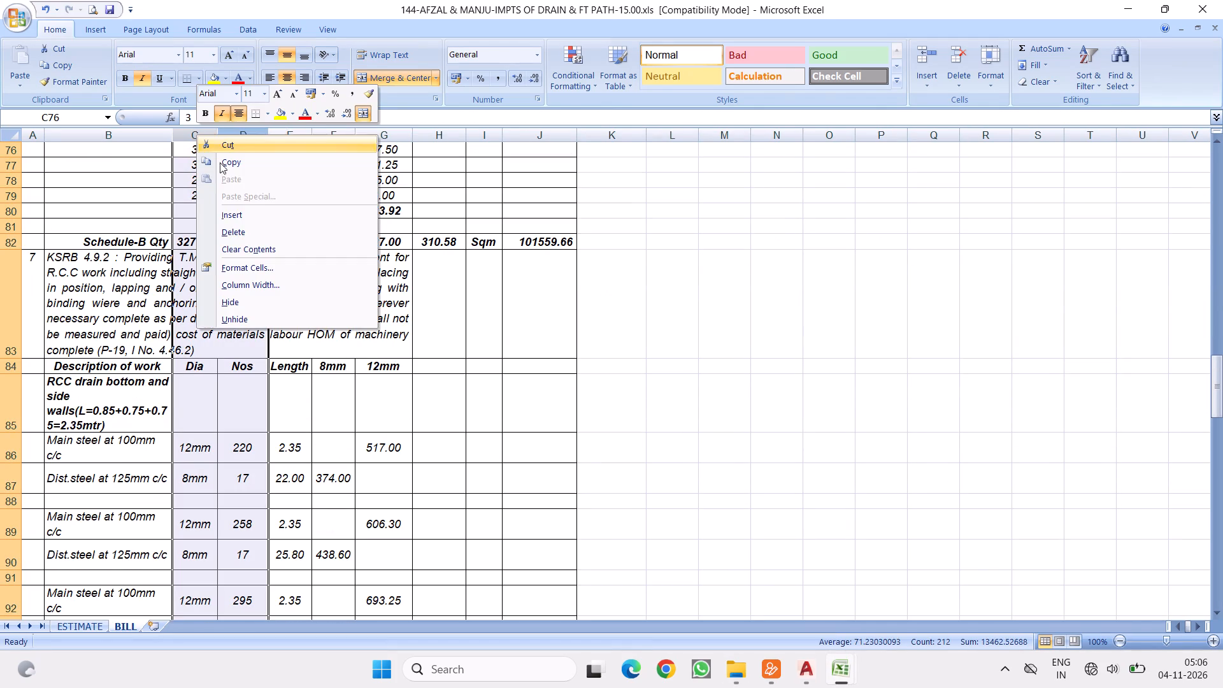
left_click(235, 213)
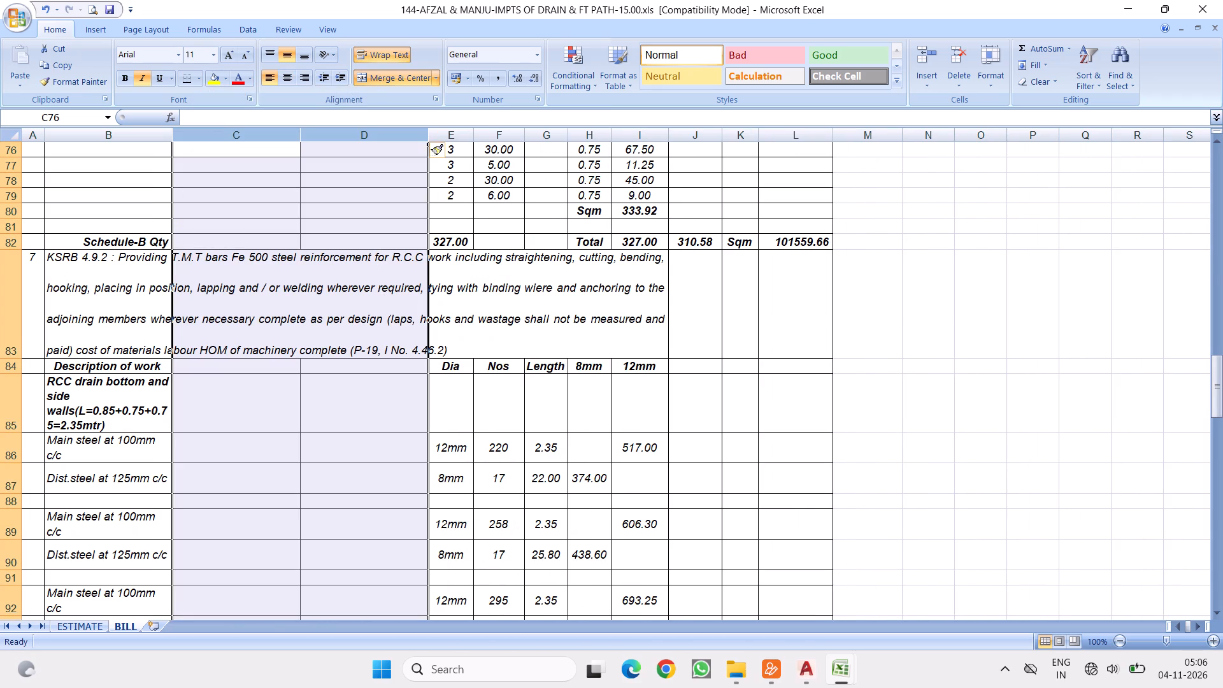
left_click(840, 672)
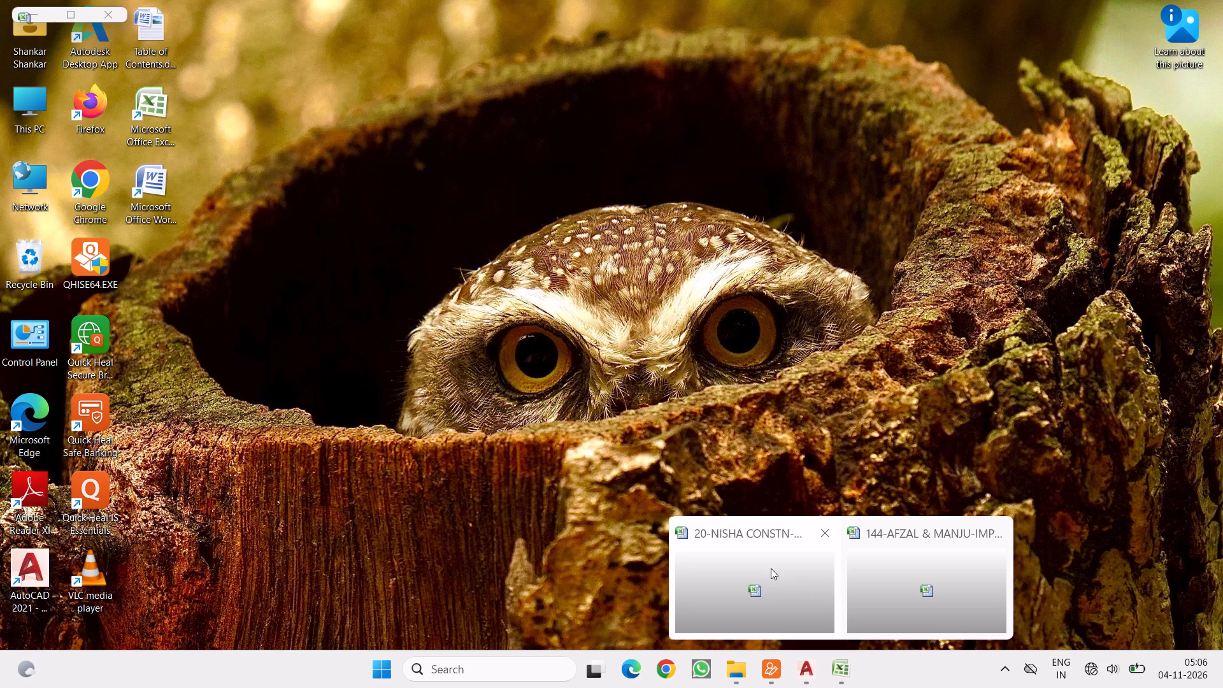
left_click(773, 556)
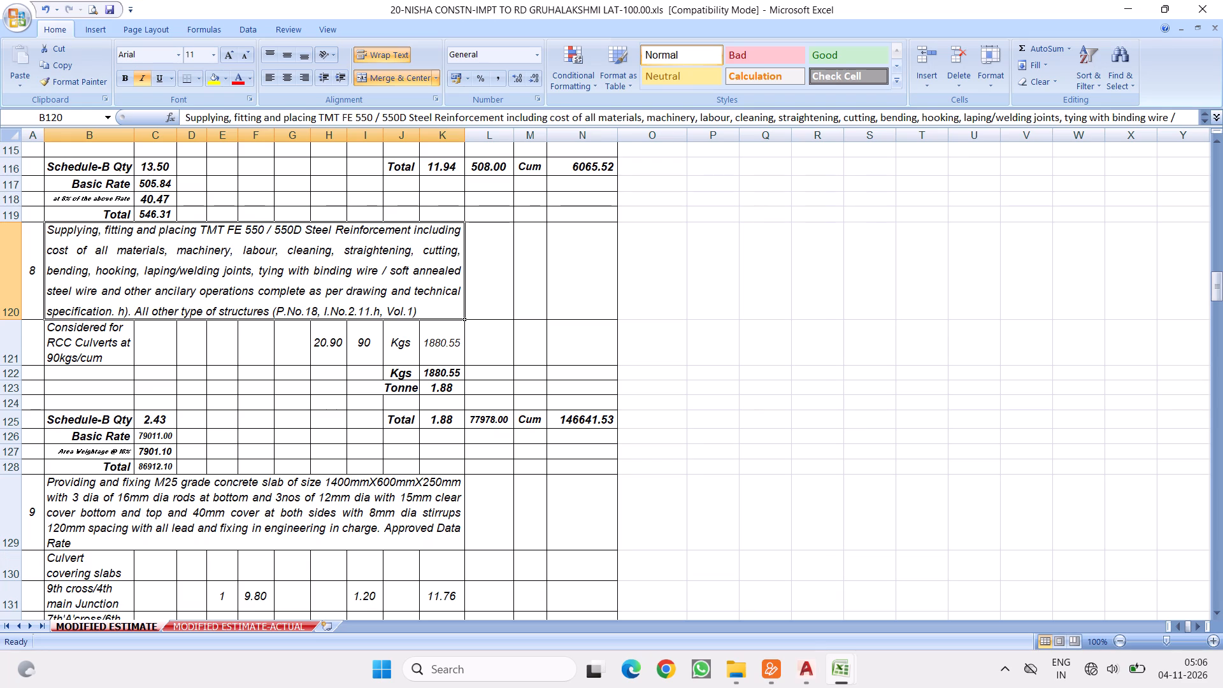
scroll(343, 340, "up", 2)
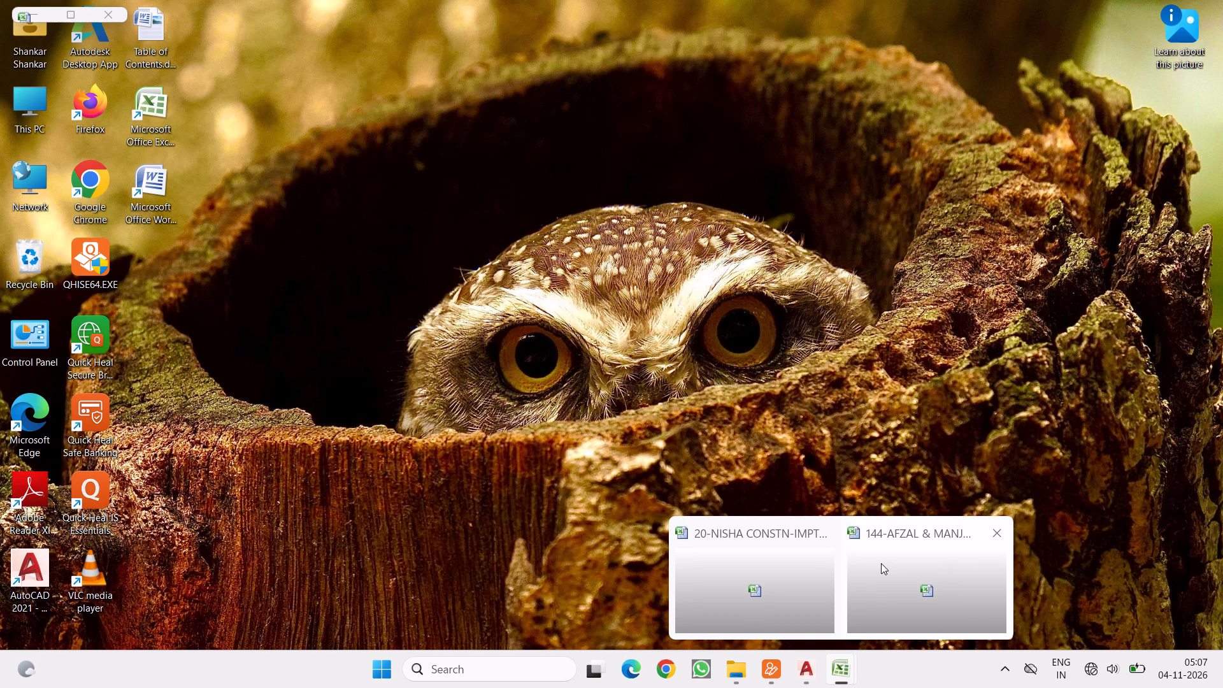
left_click(881, 561)
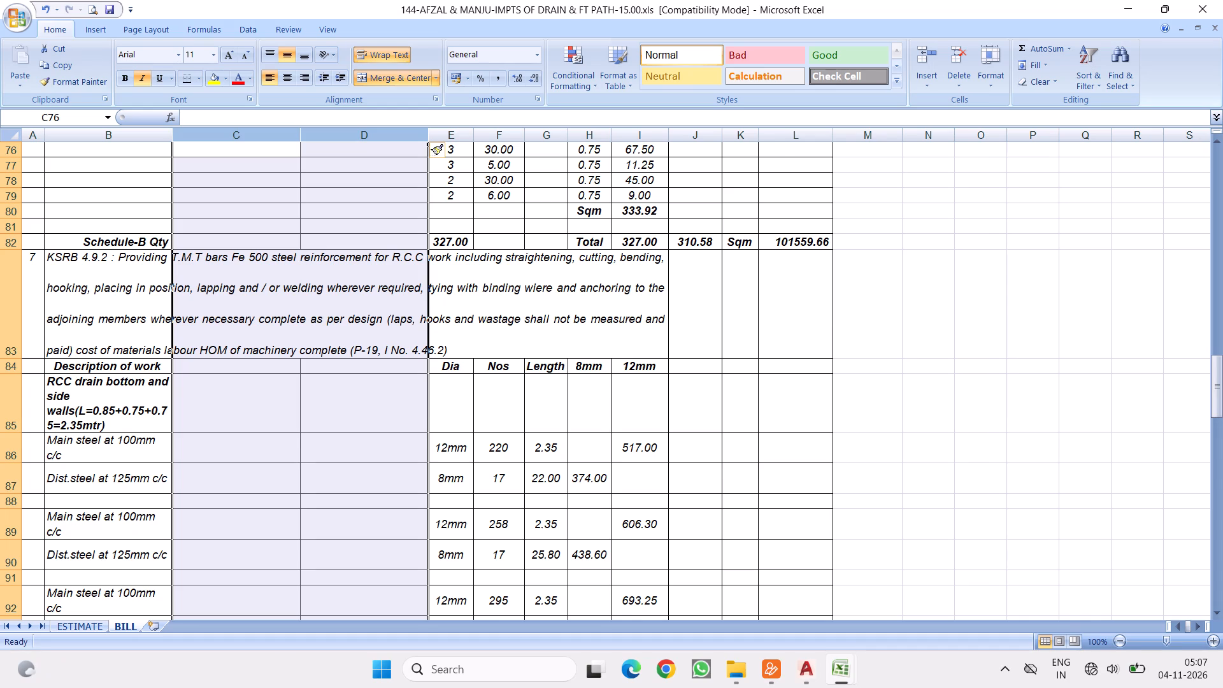
Copy rows 84 to 91 of the 144-AFZAL & MANJU bill's bar measurements and insert them below item 8's description in the 20-NISHA CONSTN estimate.
scroll(341, 310, "down", 3)
scroll(478, 296, "up", 2)
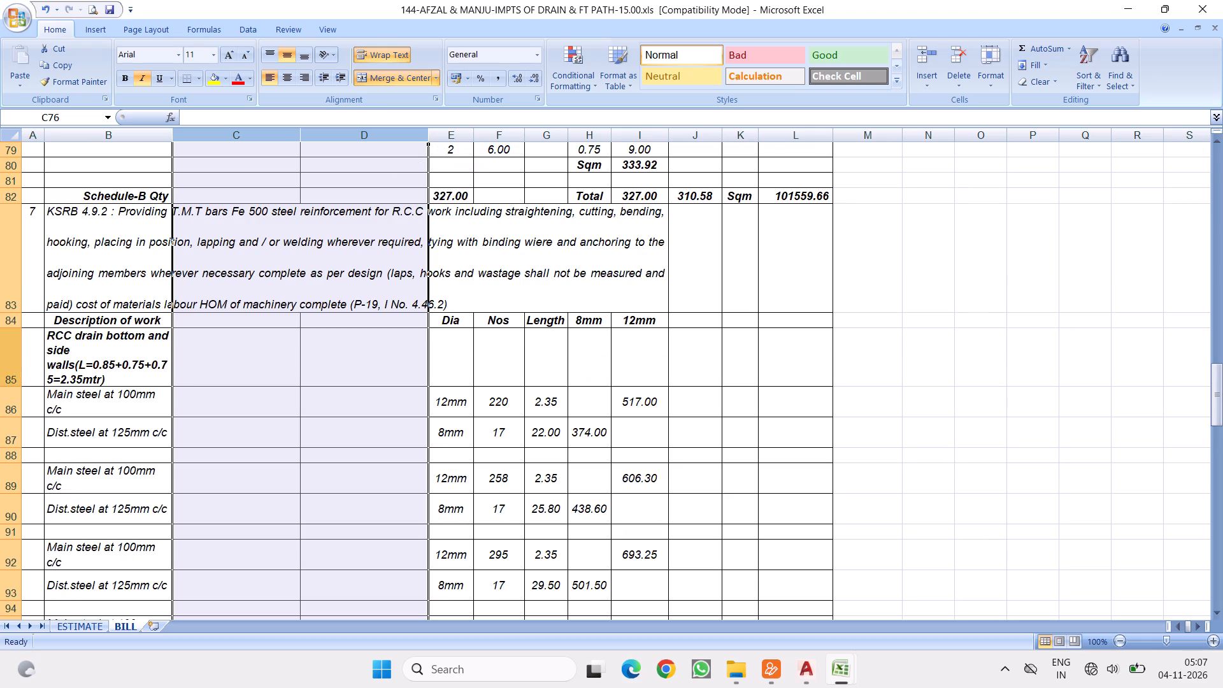
left_click_drag(15, 322, 43, 524)
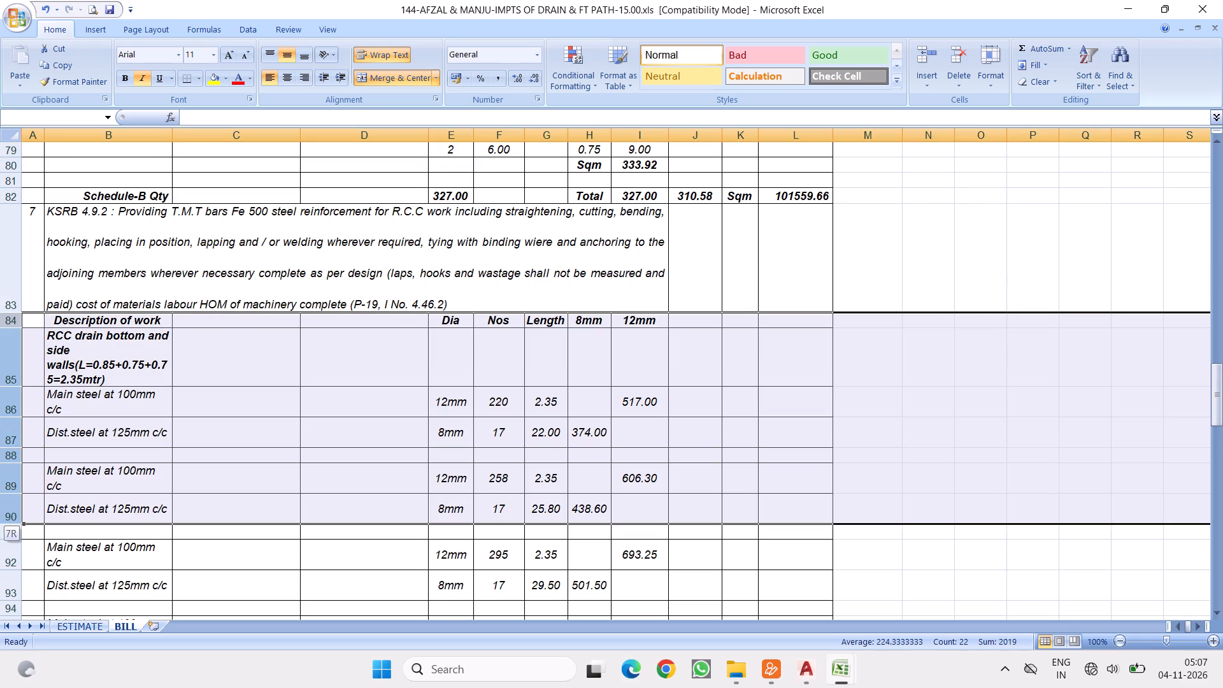
left_click_drag(43, 524, 63, 528)
right_click(144, 403)
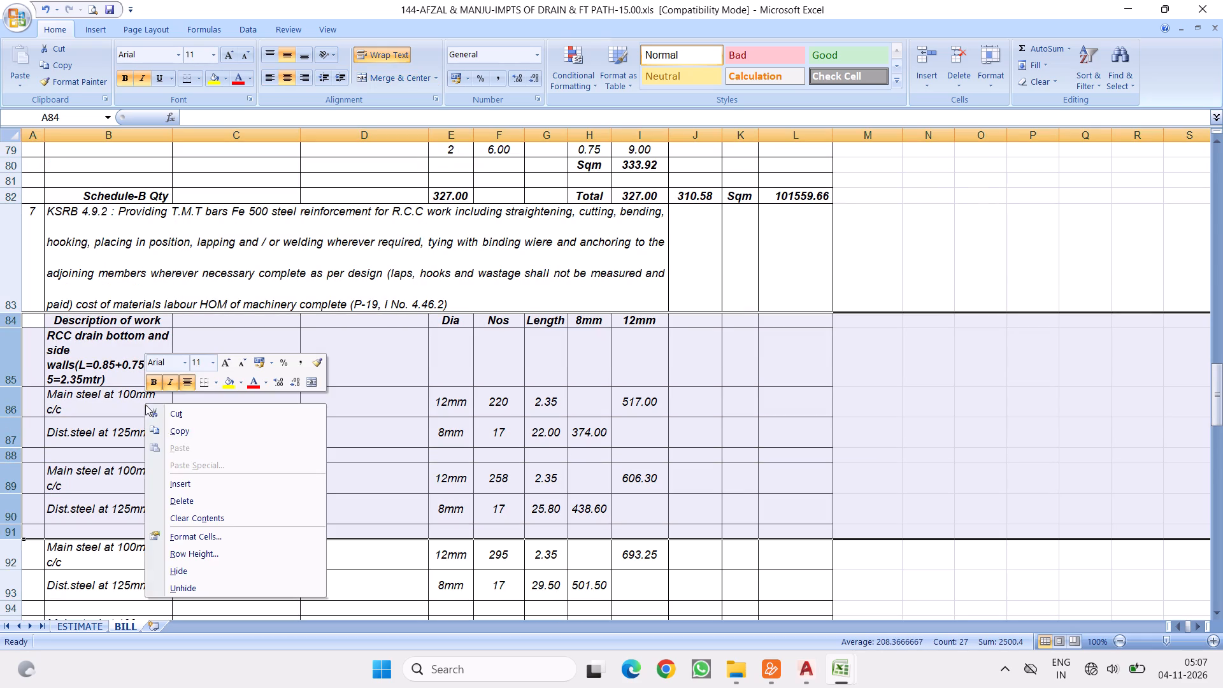
left_click(188, 430)
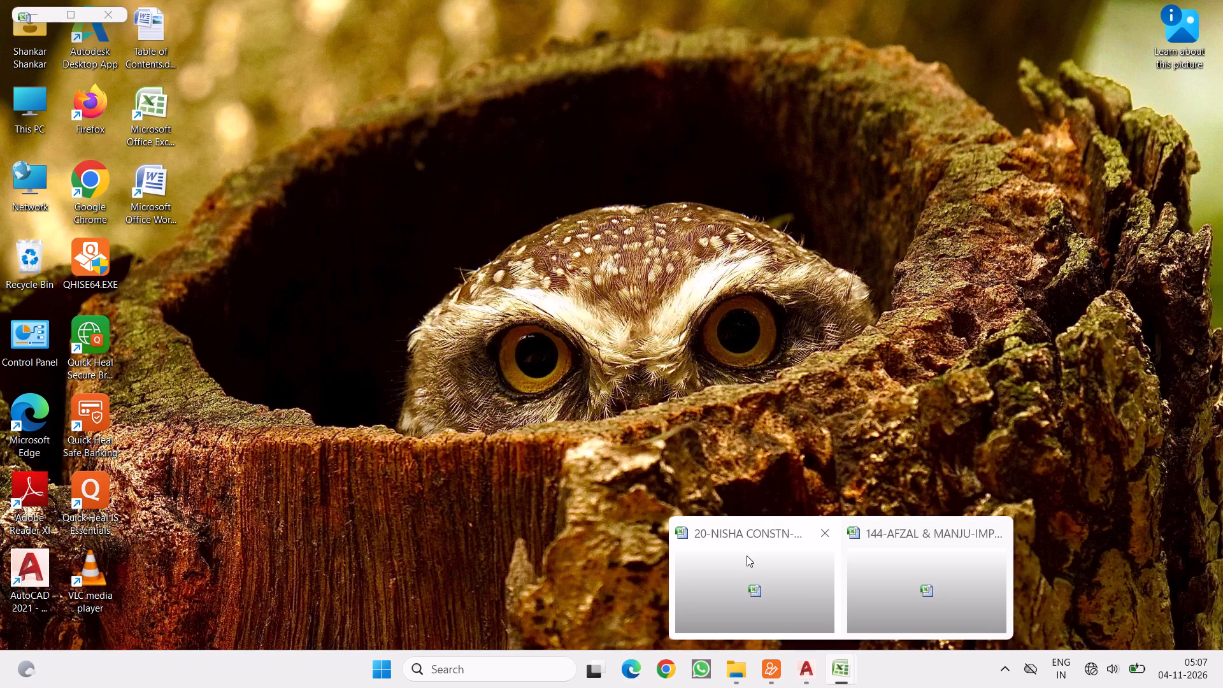
left_click(747, 555)
scroll(245, 352, "down", 2)
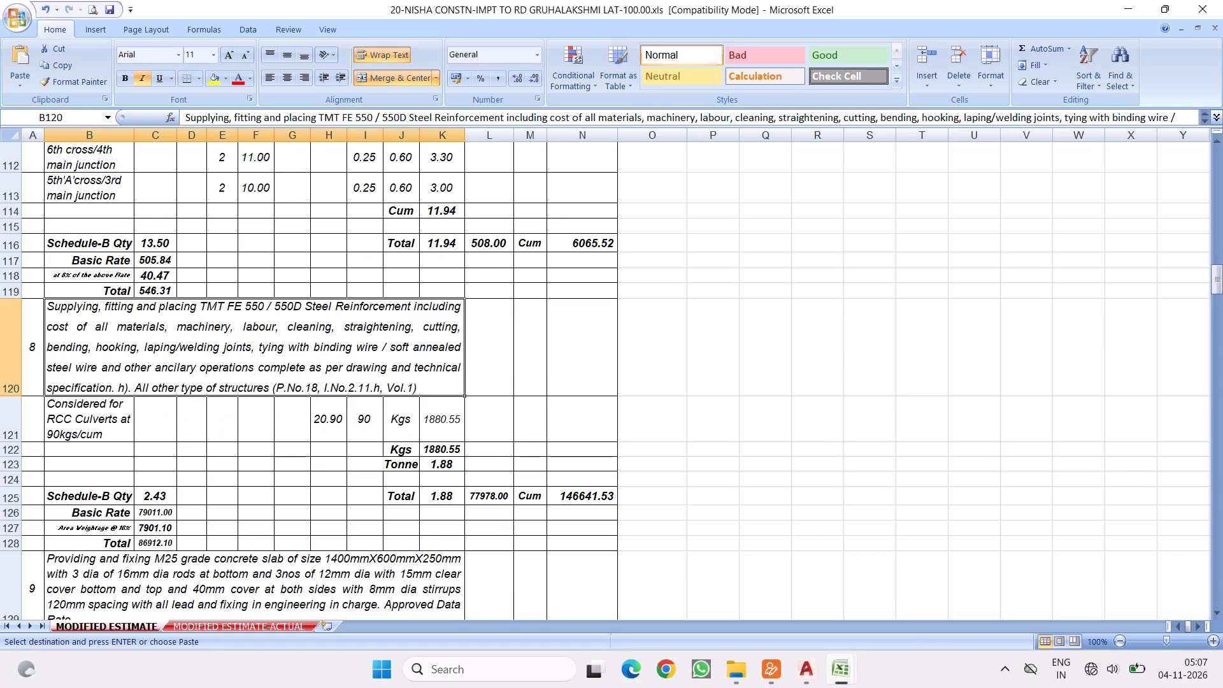
left_click(13, 341)
right_click(13, 341)
left_click(77, 419)
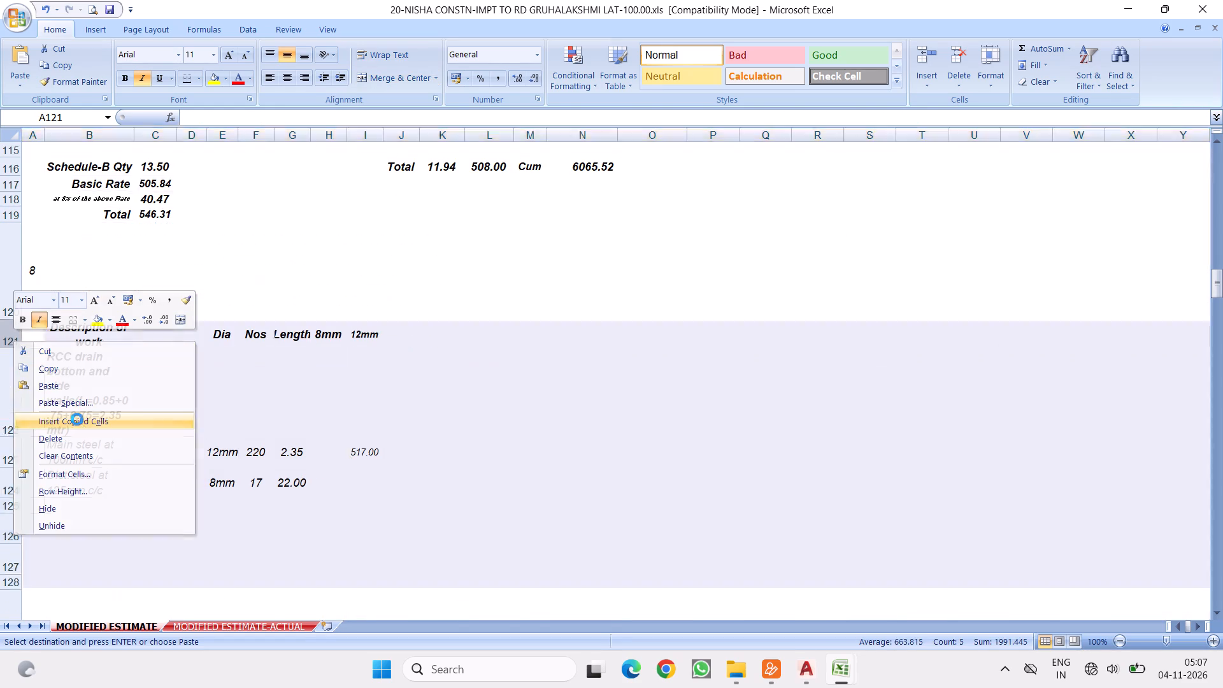
Fill the blank bordered cells M120:N120 down through row 128 alongside the inserted reinforcement rows.
scroll(169, 429, "down", 3)
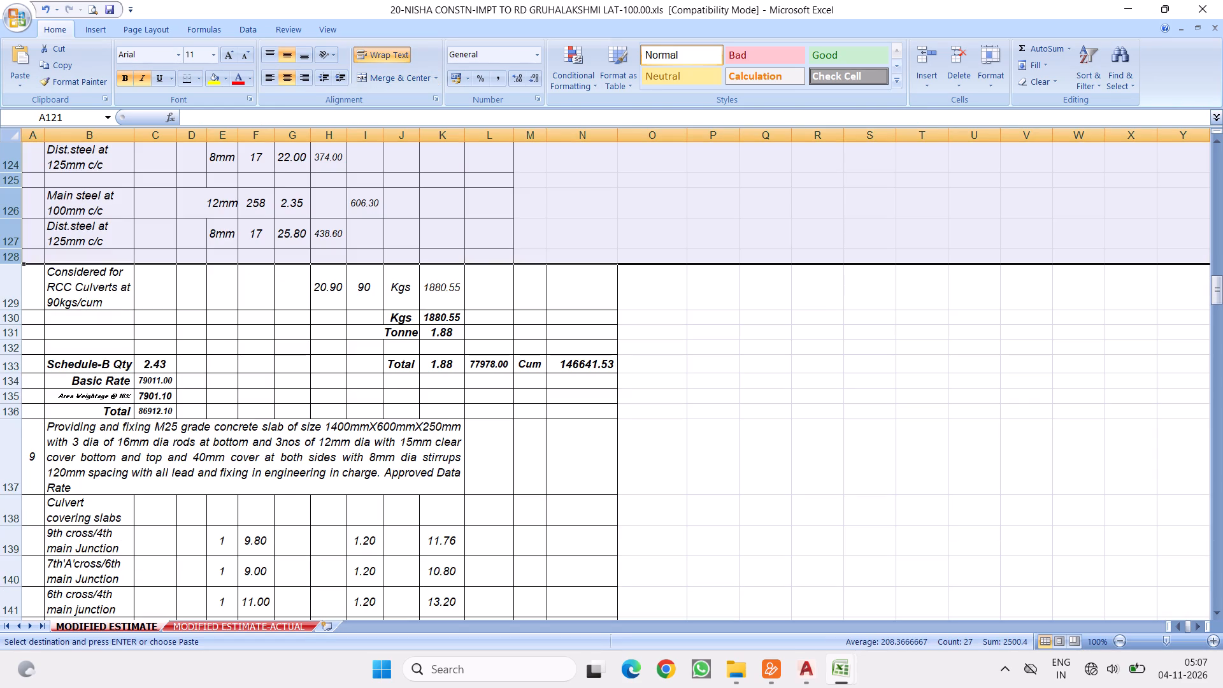
scroll(205, 372, "up", 2)
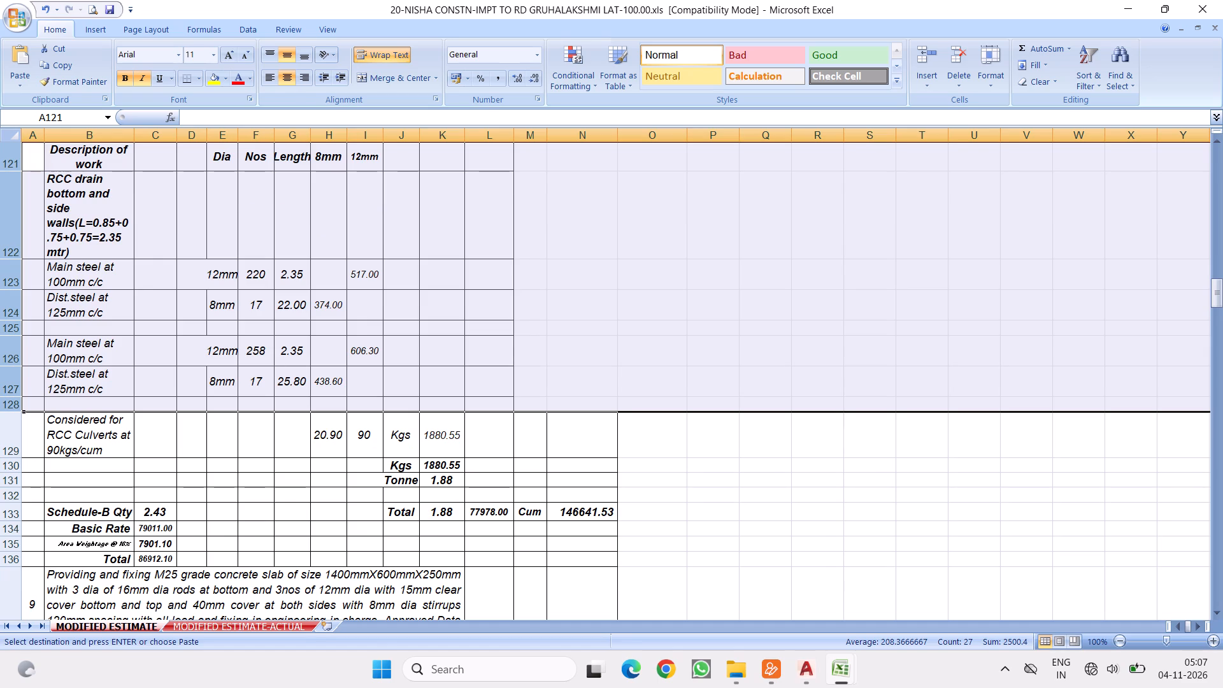
left_click_drag(530, 251, 582, 254)
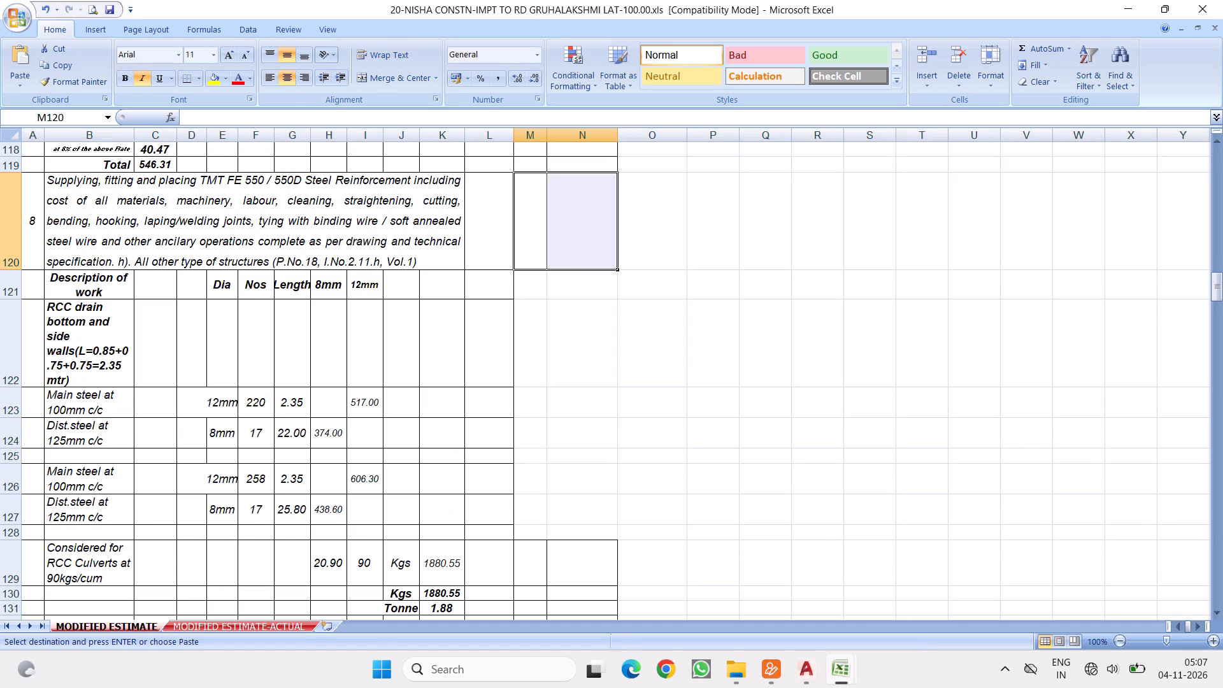
left_click_drag(618, 269, 607, 534)
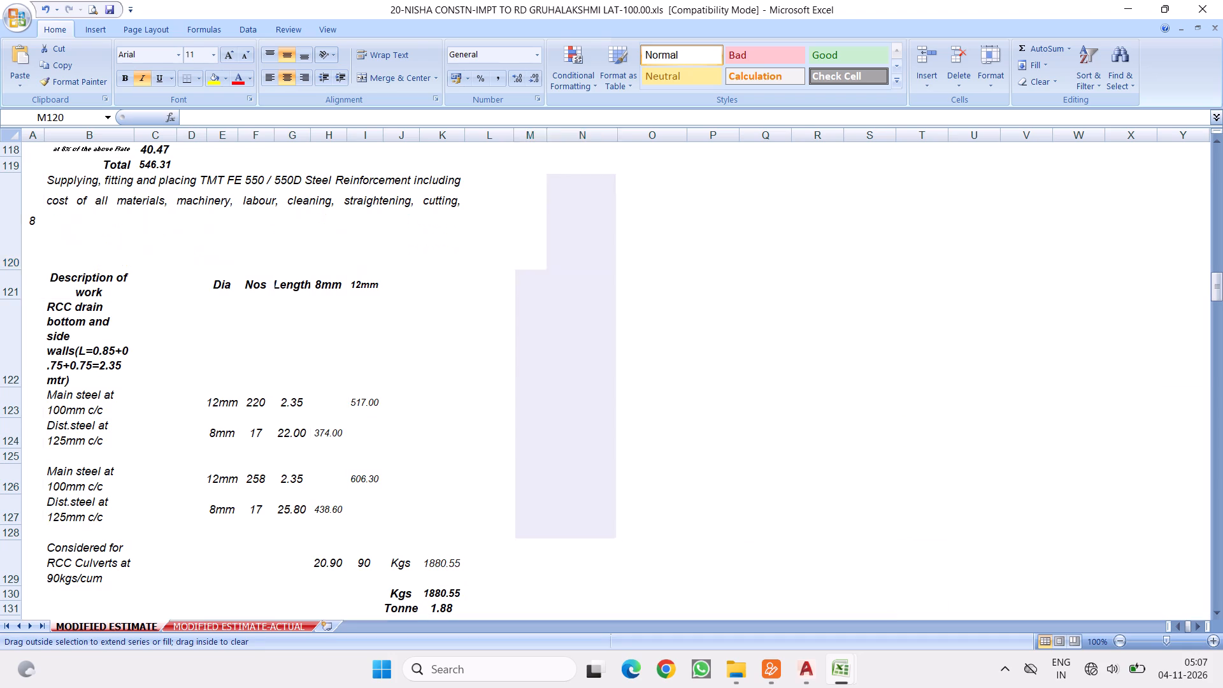
Copy the steel summary rows 109 to 115 from the 144-AFZAL & MANJU bill and insert them at row 128 of the 20-NISHA CONSTN estimate.
left_click(837, 666)
left_click(913, 587)
scroll(348, 325, "down", 6)
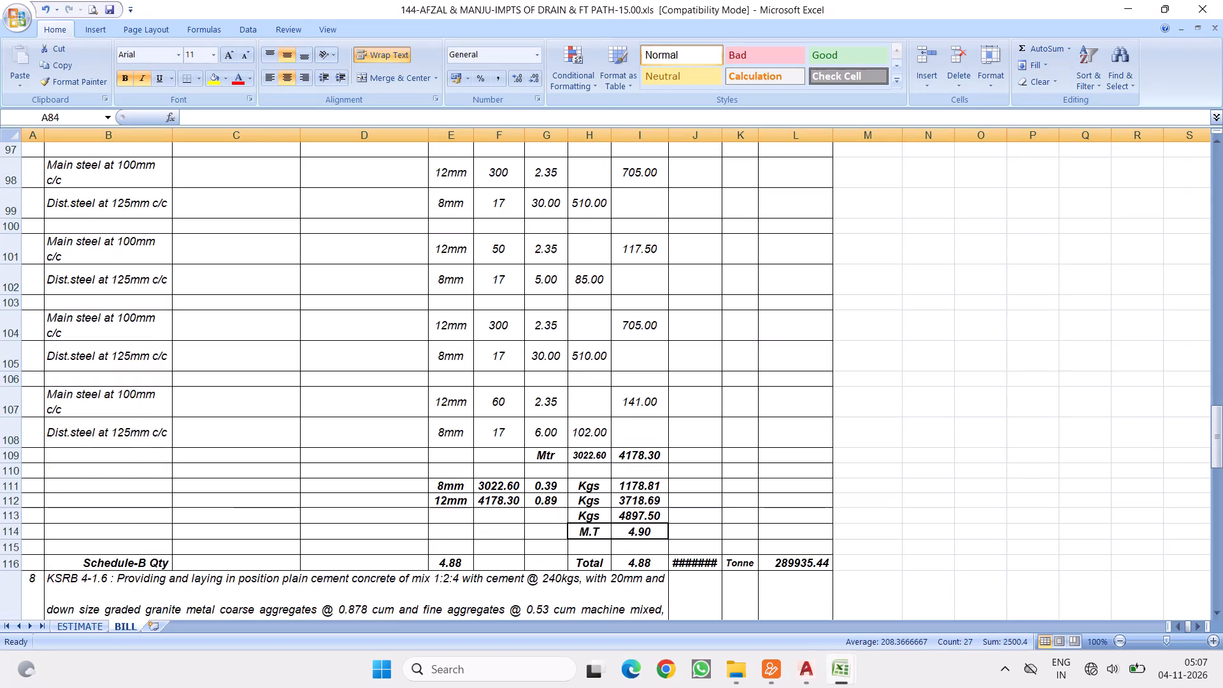
scroll(332, 355, "down", 3)
left_click_drag(17, 226, 20, 320)
right_click(106, 273)
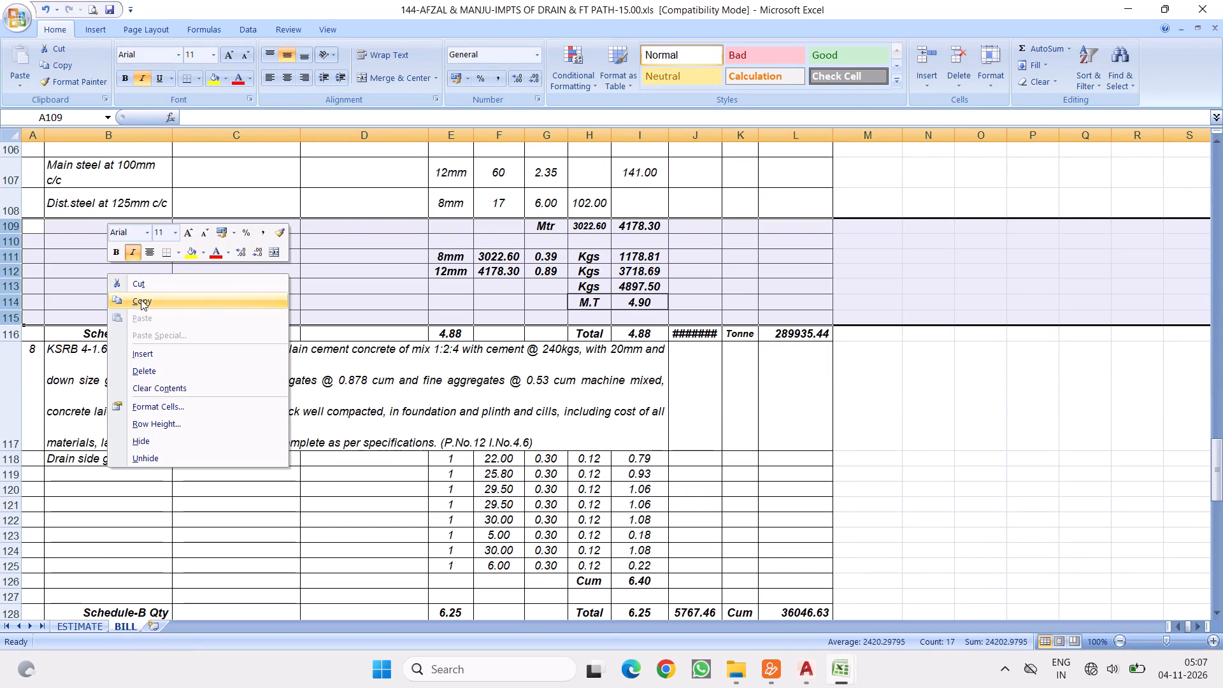
left_click(141, 299)
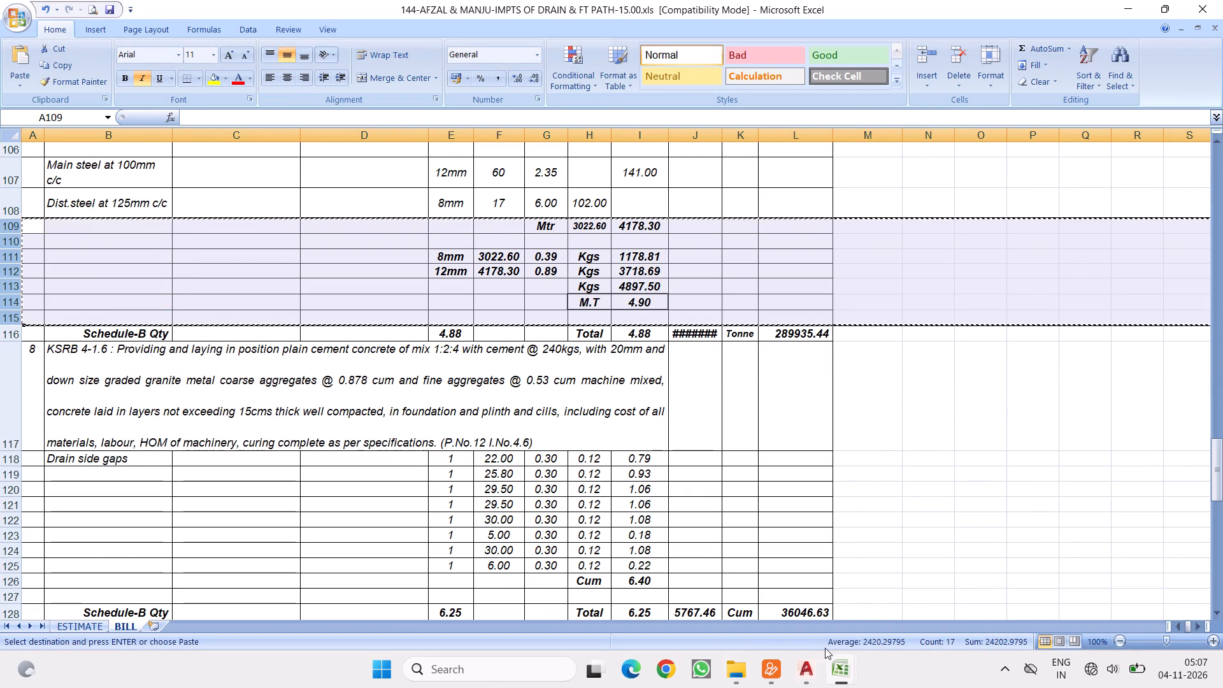
left_click(781, 580)
scroll(401, 386, "down", 1)
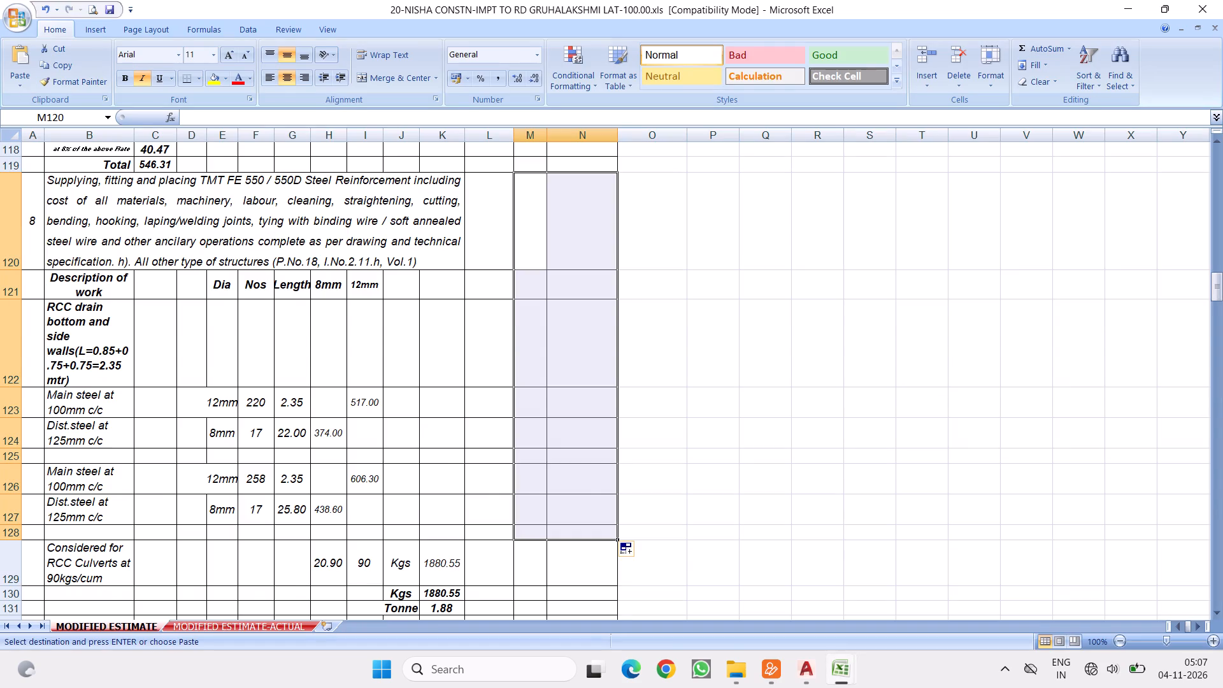
scroll(438, 338, "down", 1)
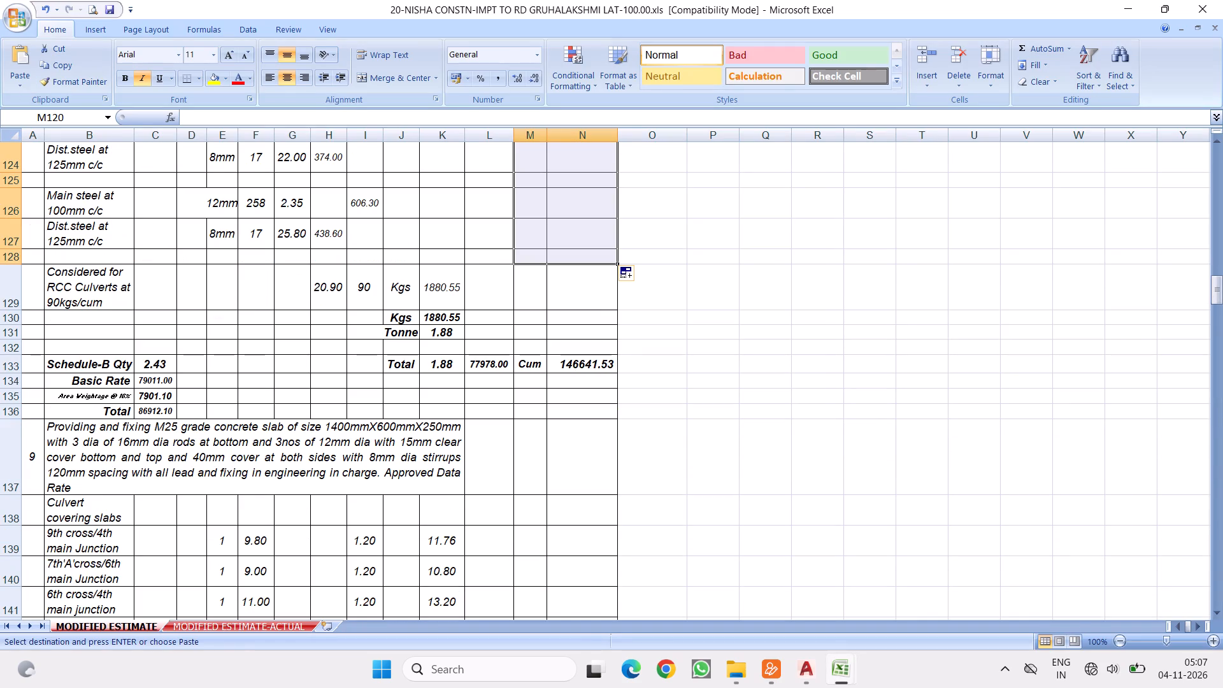
left_click(16, 255)
right_click(16, 255)
left_click(94, 335)
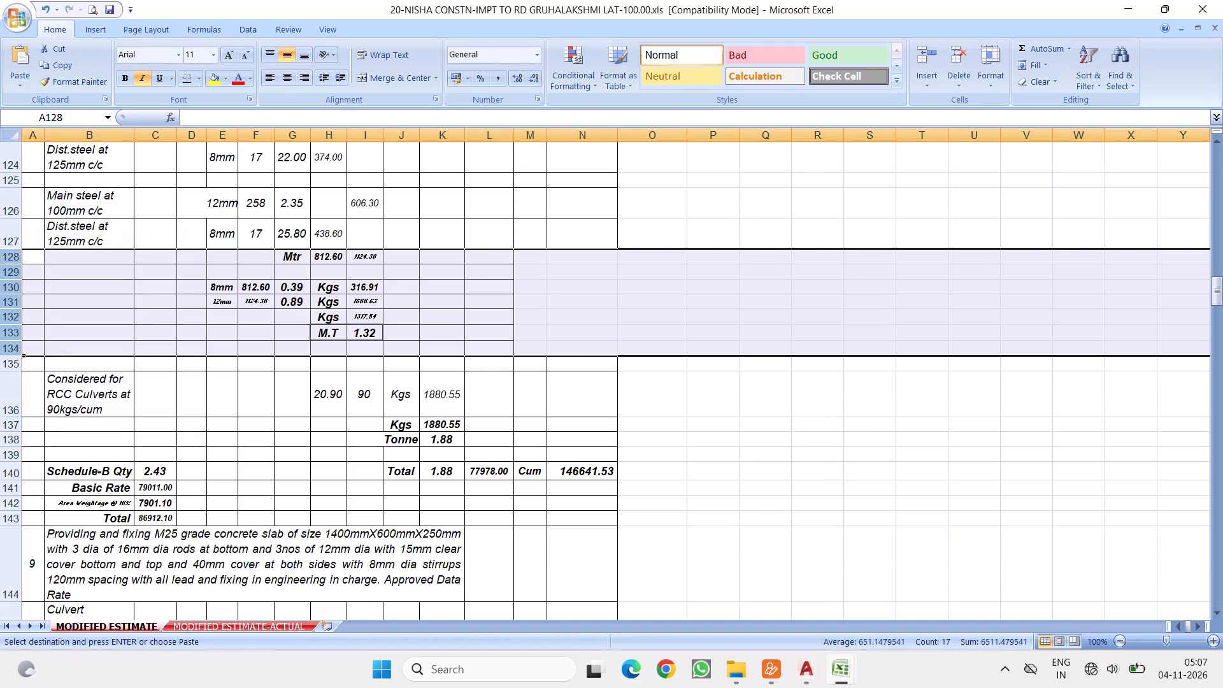
Fill the blank bordered cells M124:N124 down through row 136 beside the inserted steel summary.
scroll(394, 359, "up", 1)
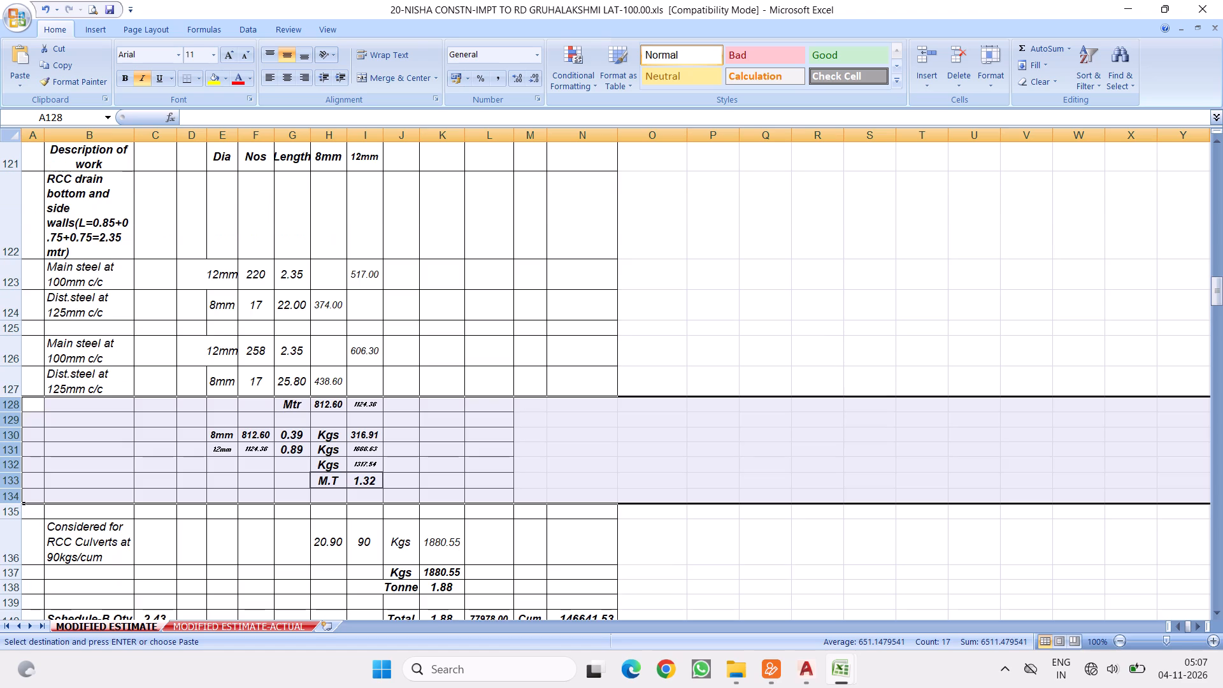
left_click_drag(536, 305, 591, 312)
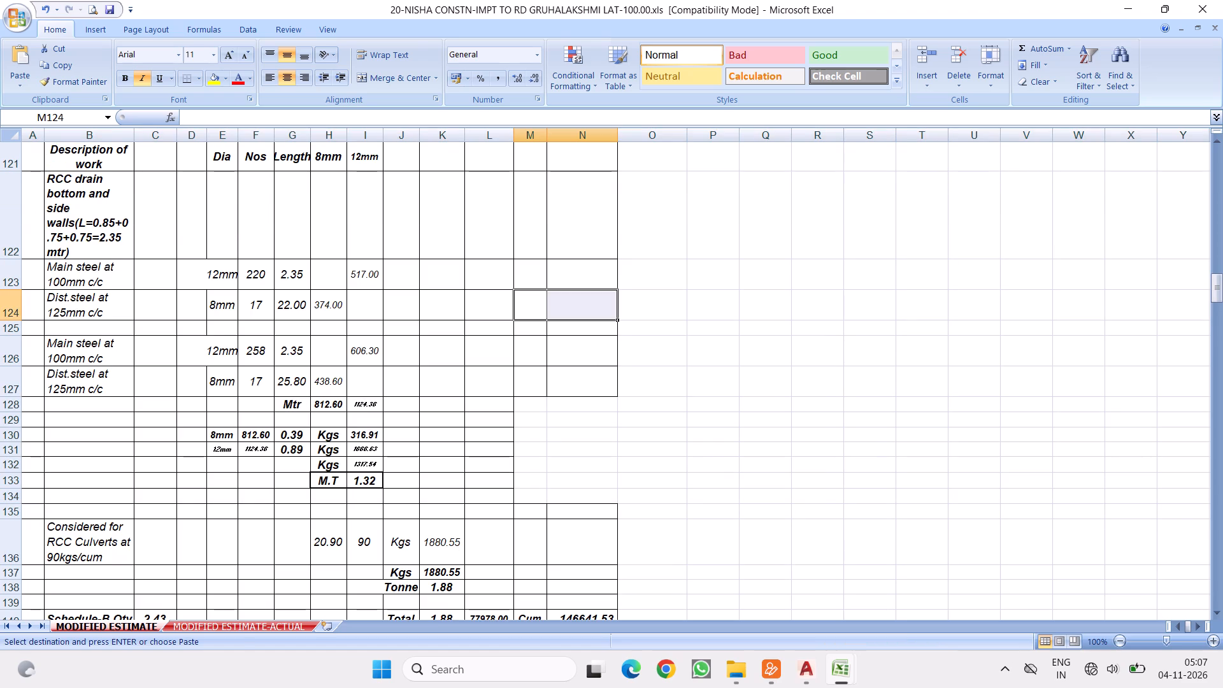
left_click_drag(617, 319, 590, 546)
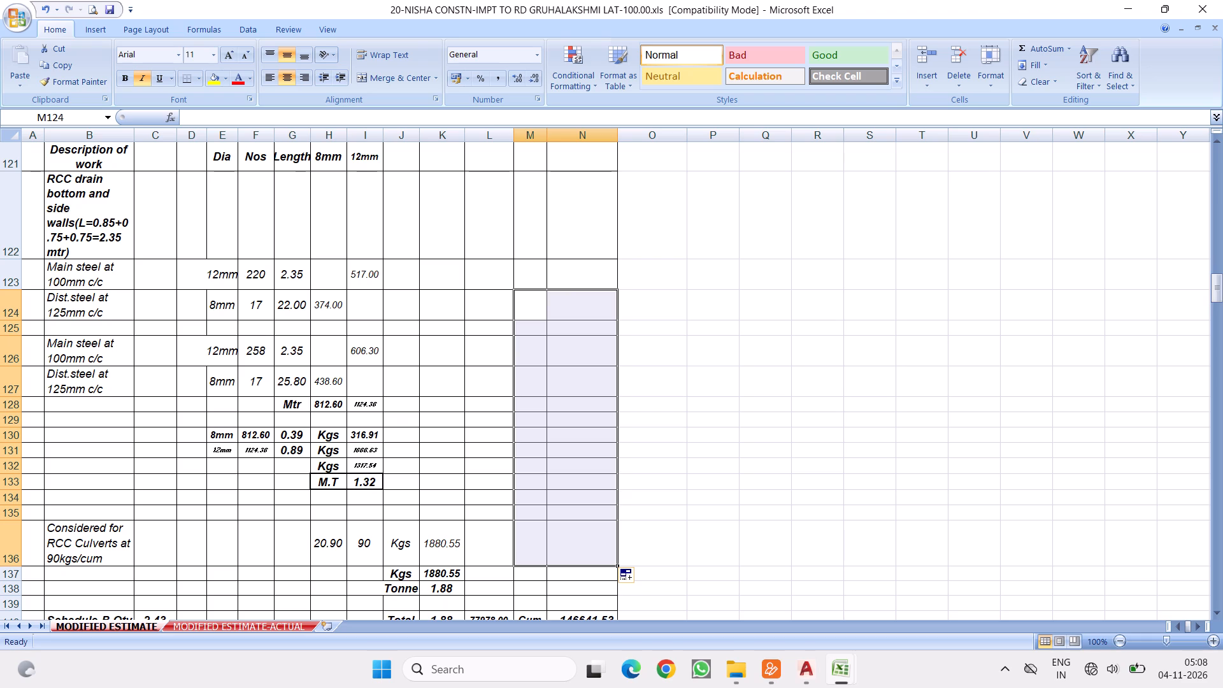
Apply Shrink to fit to the bar diameter cells E122:E131.
left_click_drag(223, 189, 214, 452)
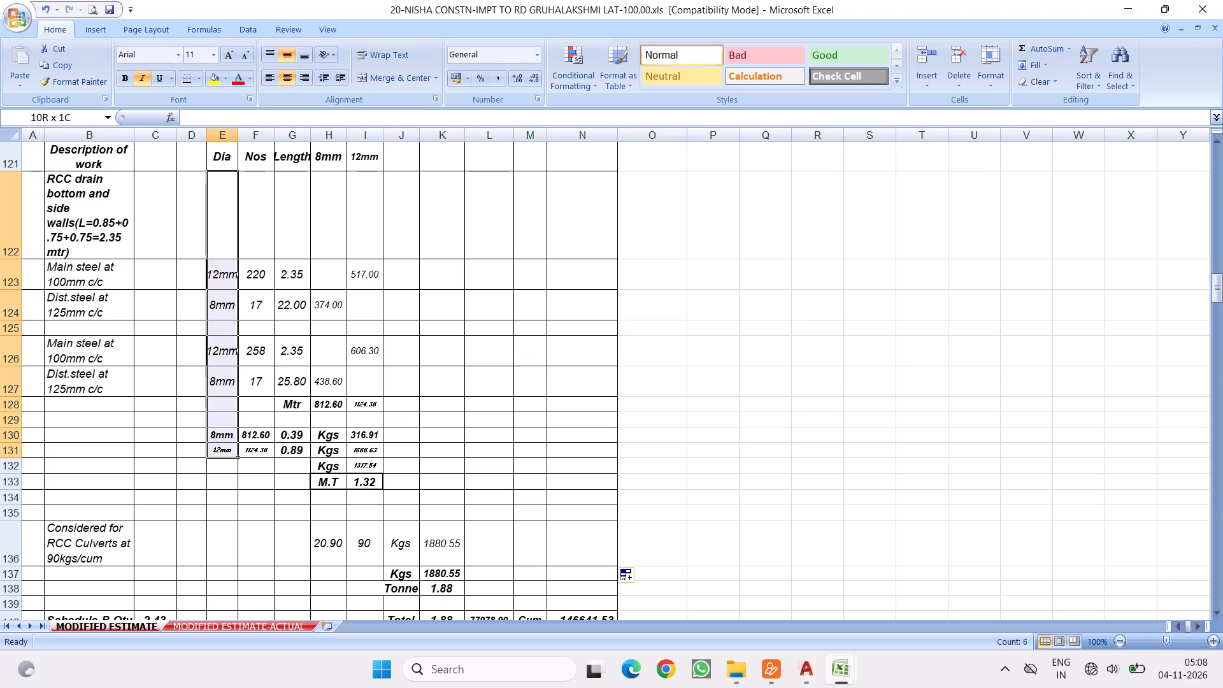
left_click_drag(214, 452, 215, 452)
right_click(220, 396)
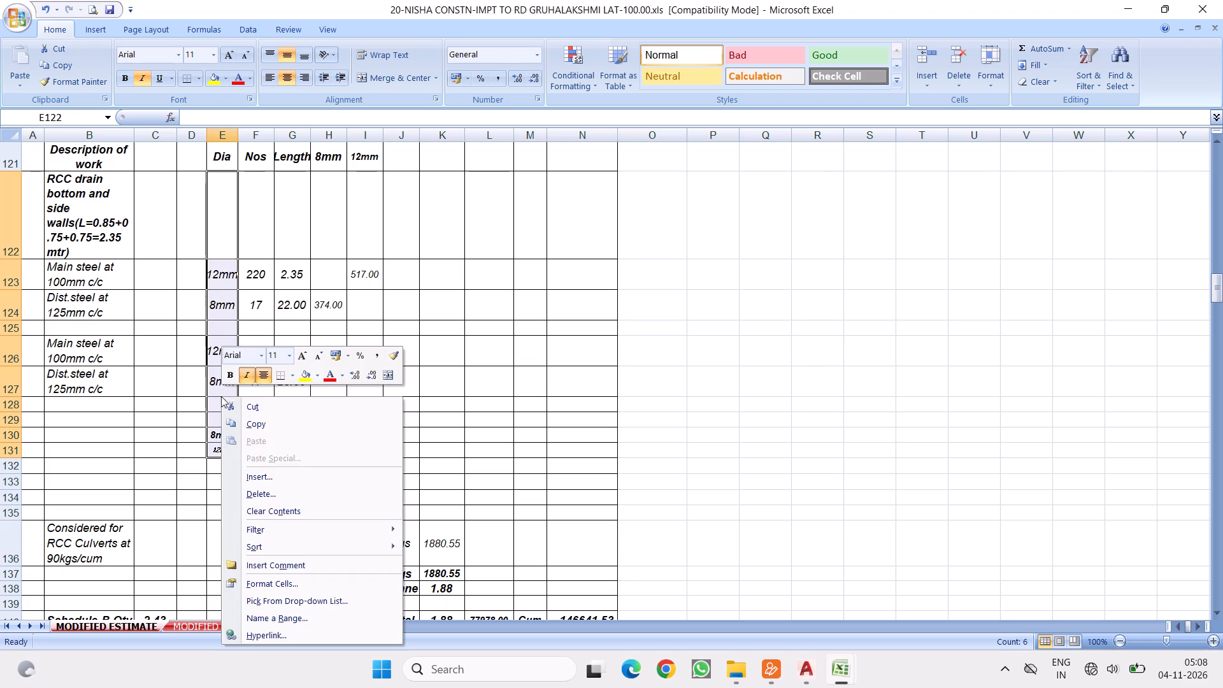
left_click(260, 581)
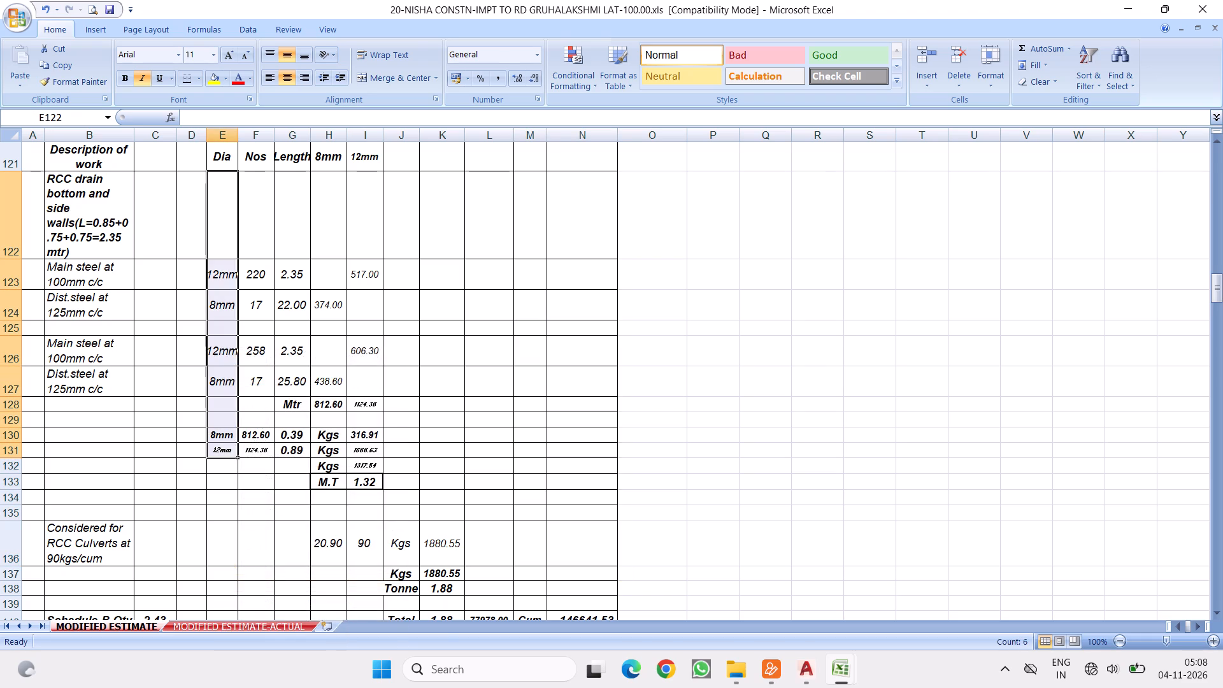
left_click(129, 319)
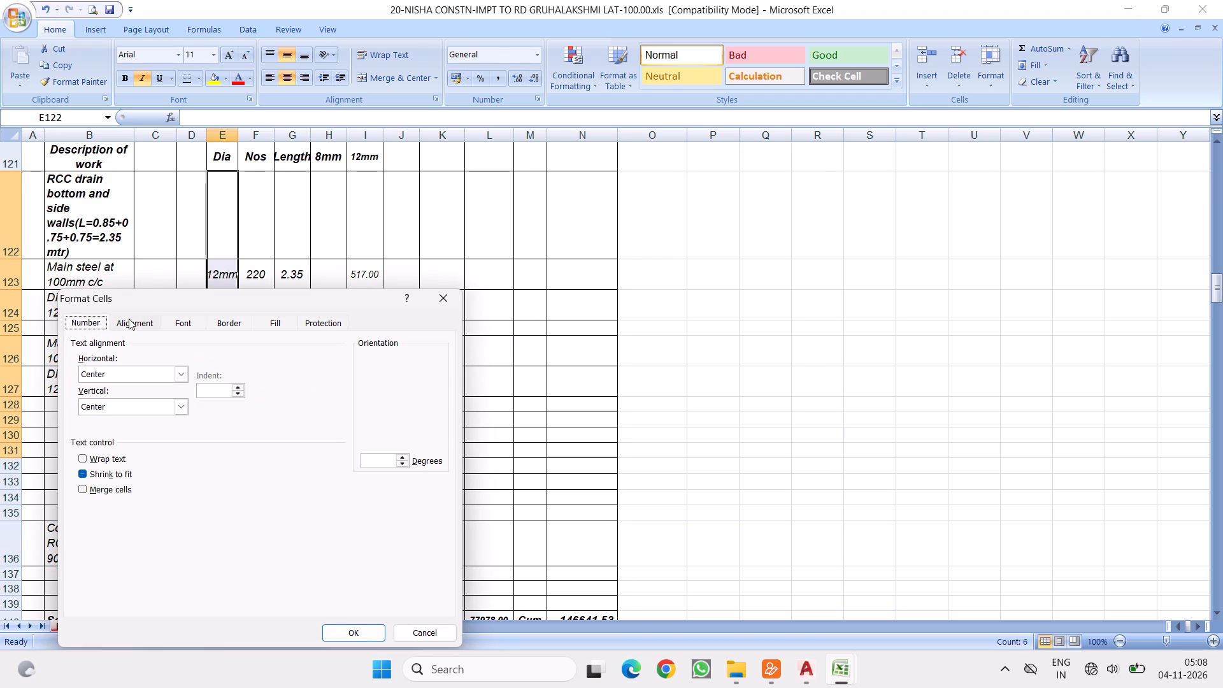
left_click(86, 472)
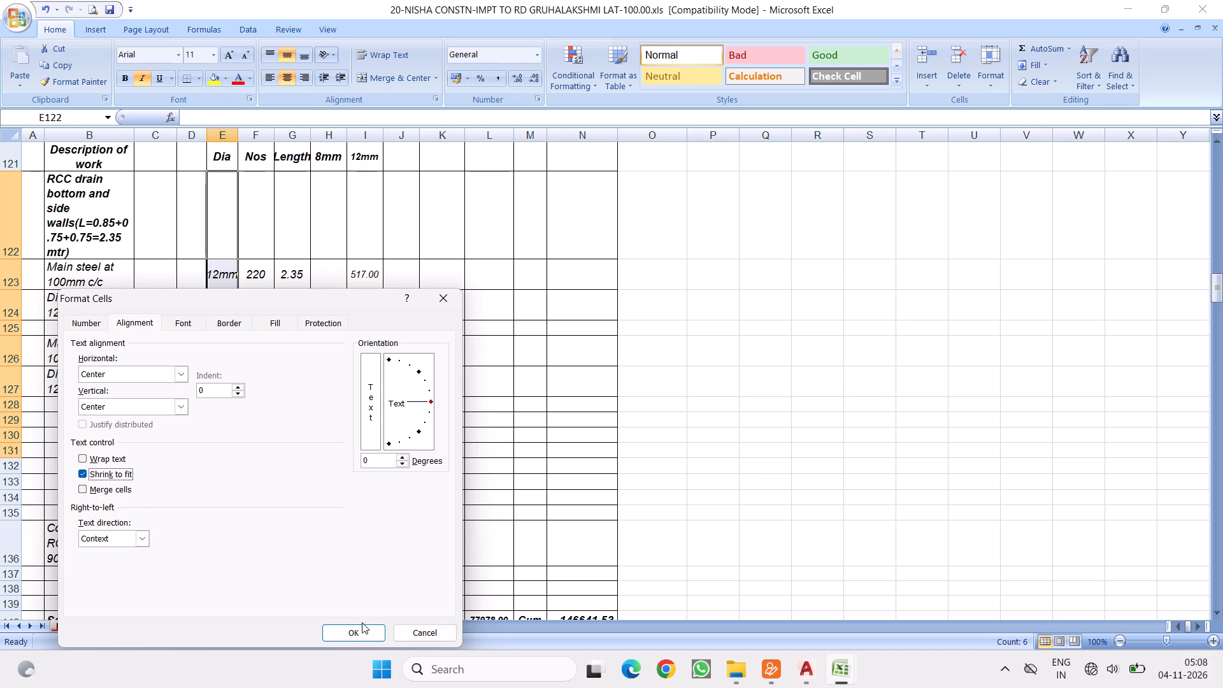
left_click(361, 630)
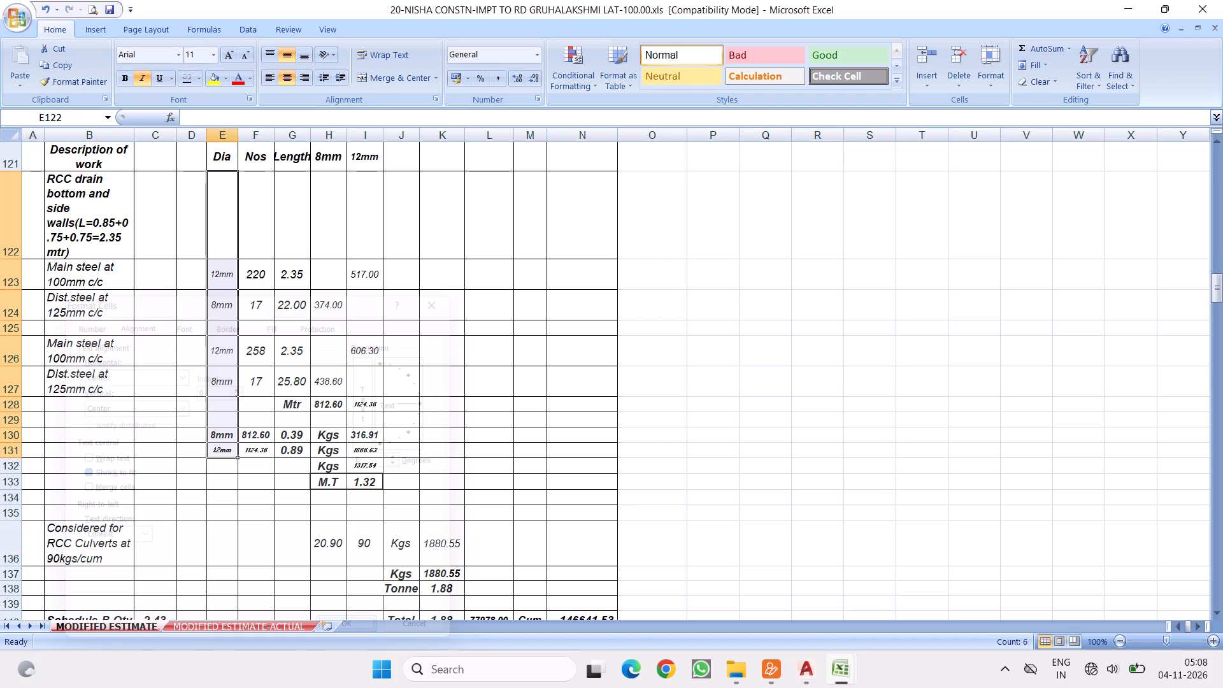
Change the first length in B122's RCC drain bottom and side walls description to 1.45.
left_click(83, 231)
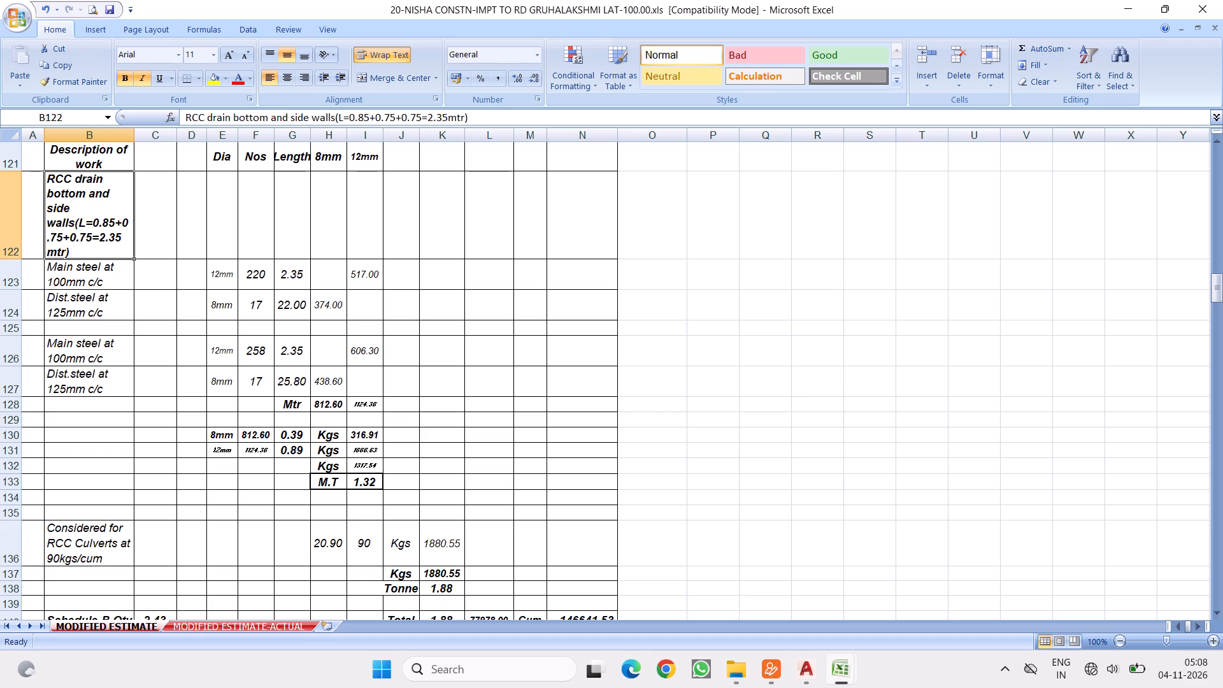
double_click(79, 218)
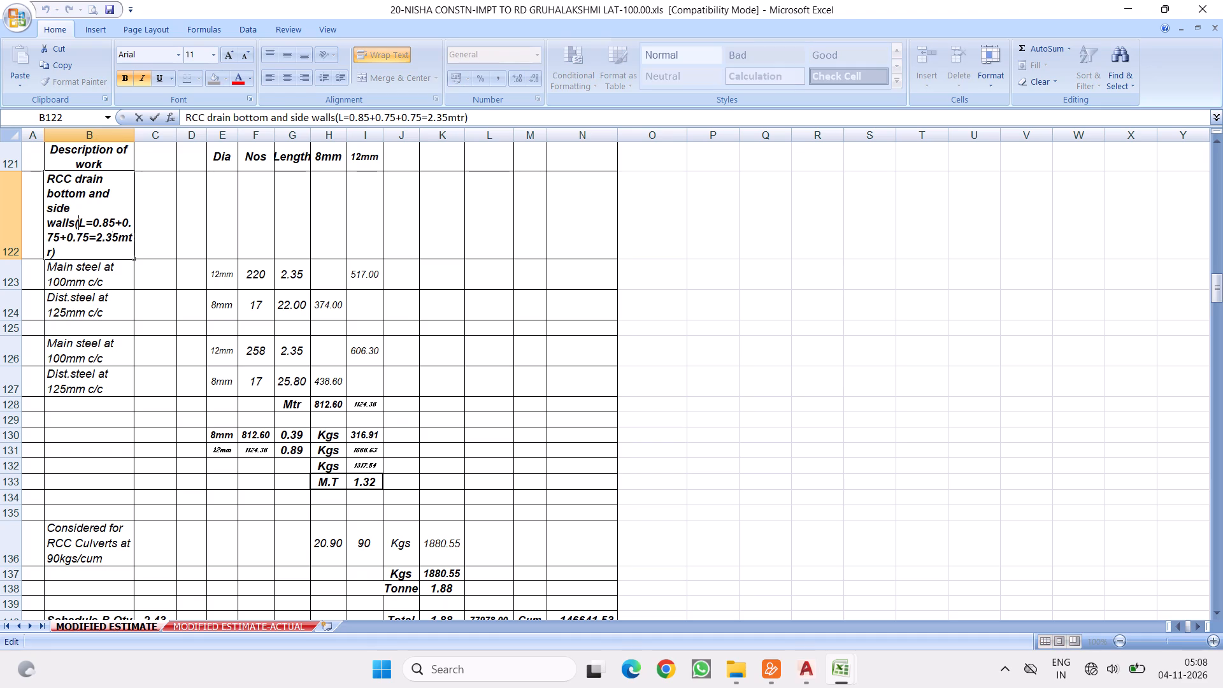
left_click(112, 220)
key("BackSpace")
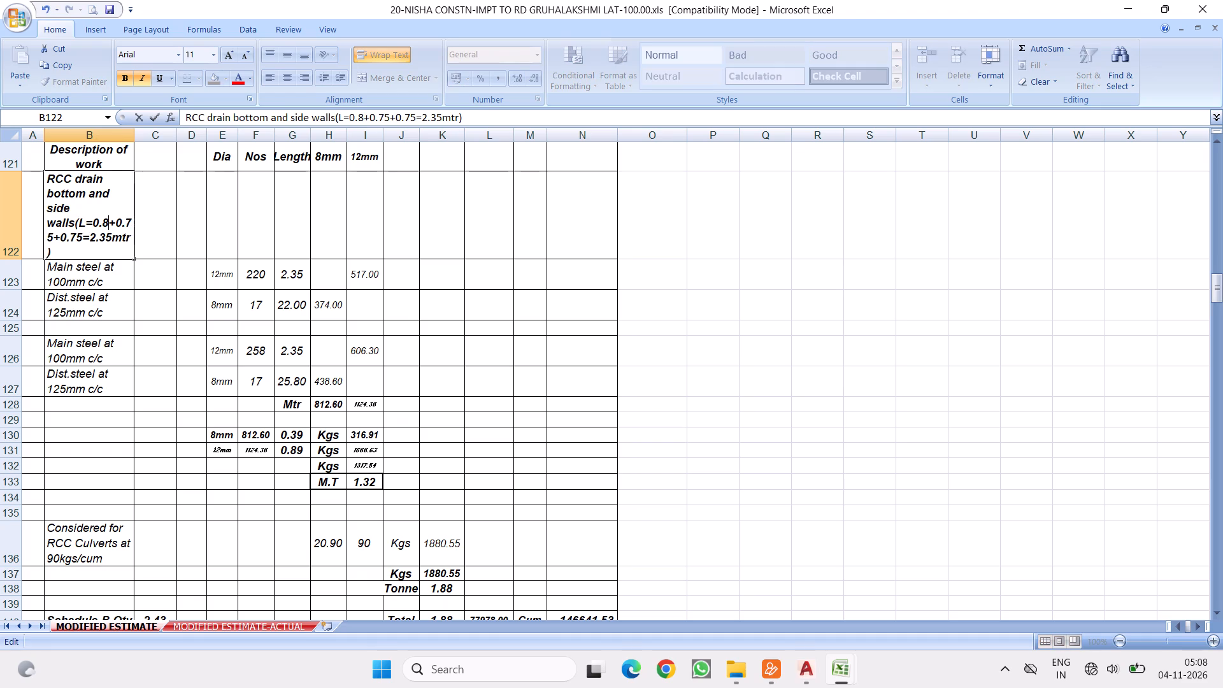
key("BackSpace")
key("BackSpace")
key("BackSpace")
type("1.45")
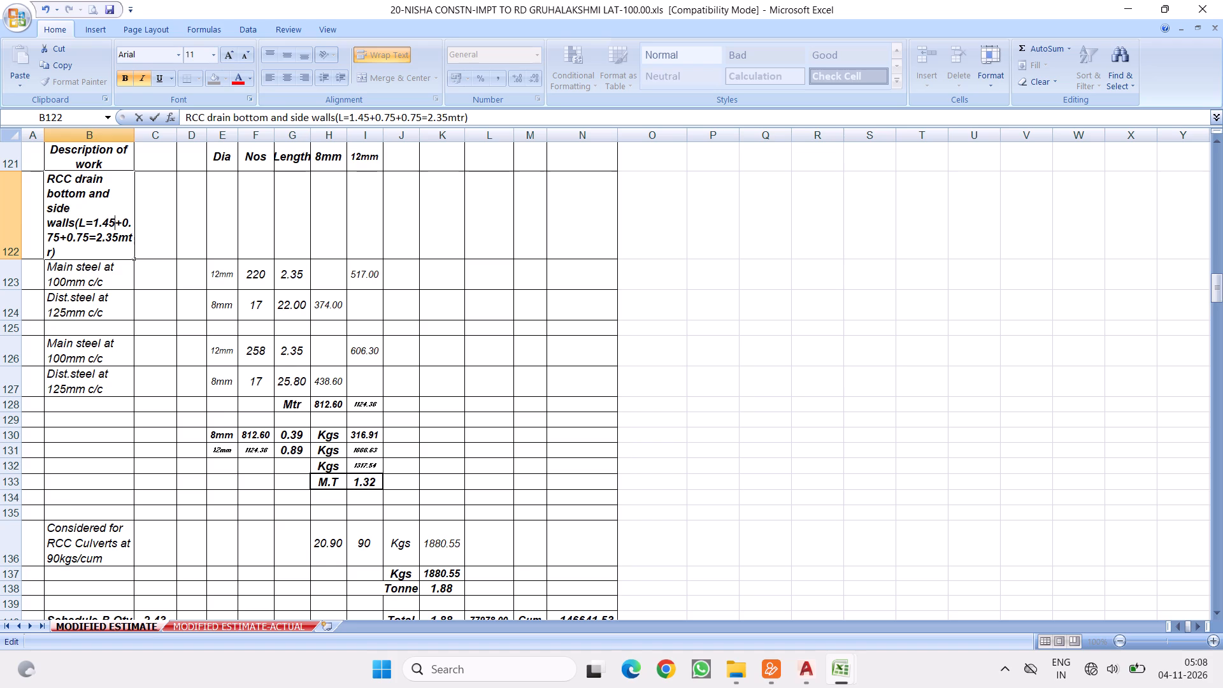
Examine the culvert bed, raft and side wall dimensions in items 5 to 7 while B122 stays open for editing.
scroll(346, 329, "up", 7)
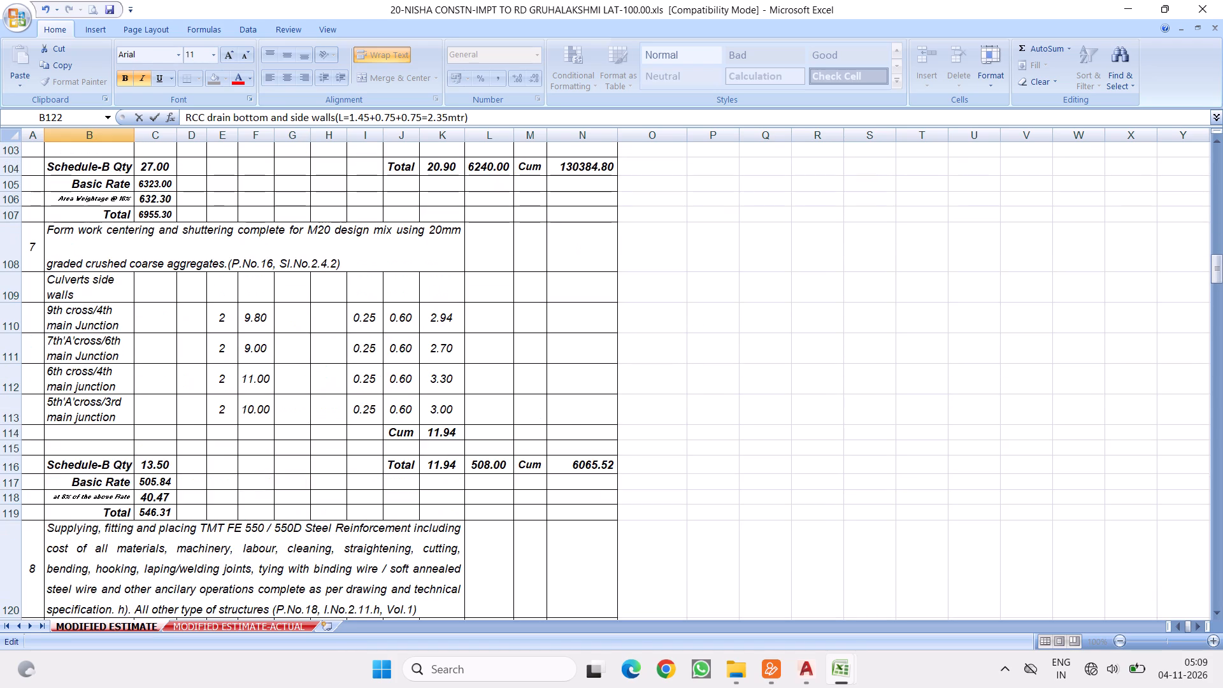
scroll(310, 430, "up", 2)
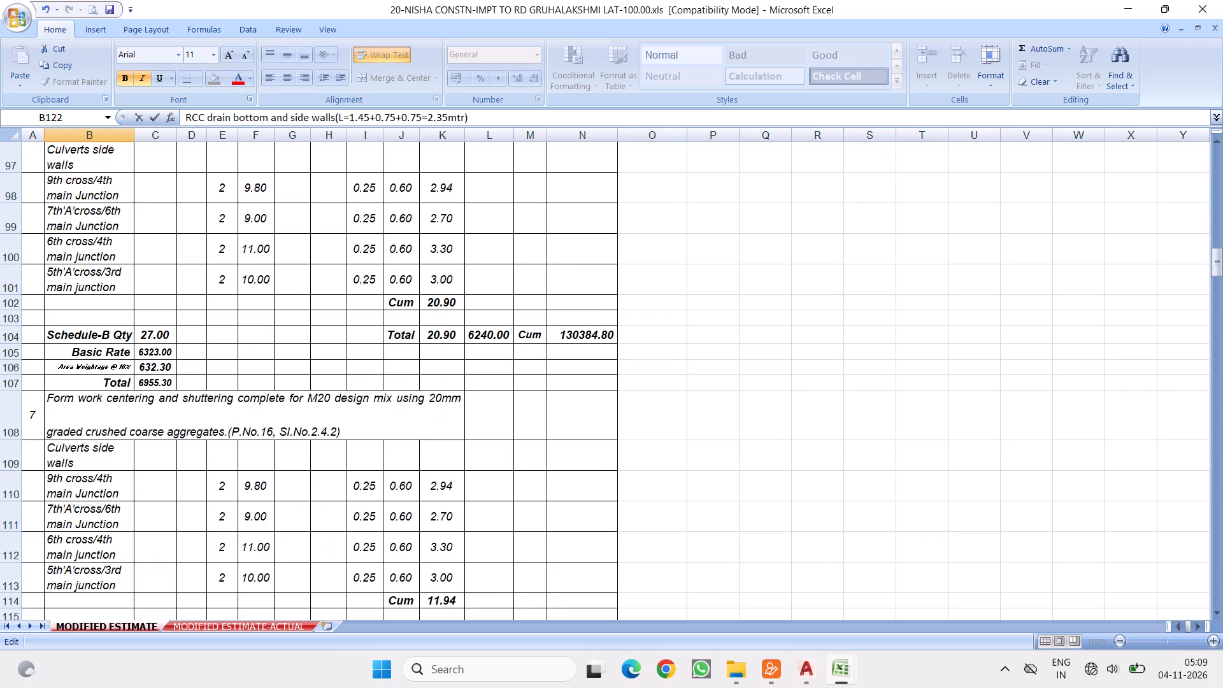
scroll(366, 423, "up", 4)
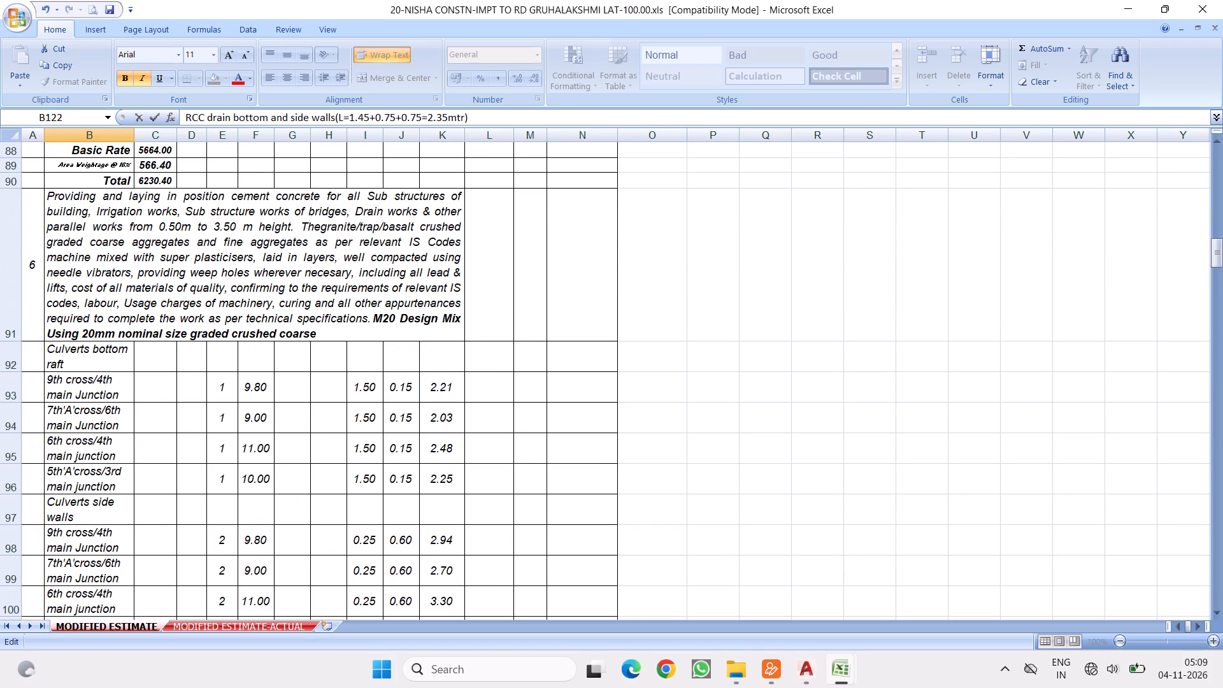
scroll(336, 331, "up", 4)
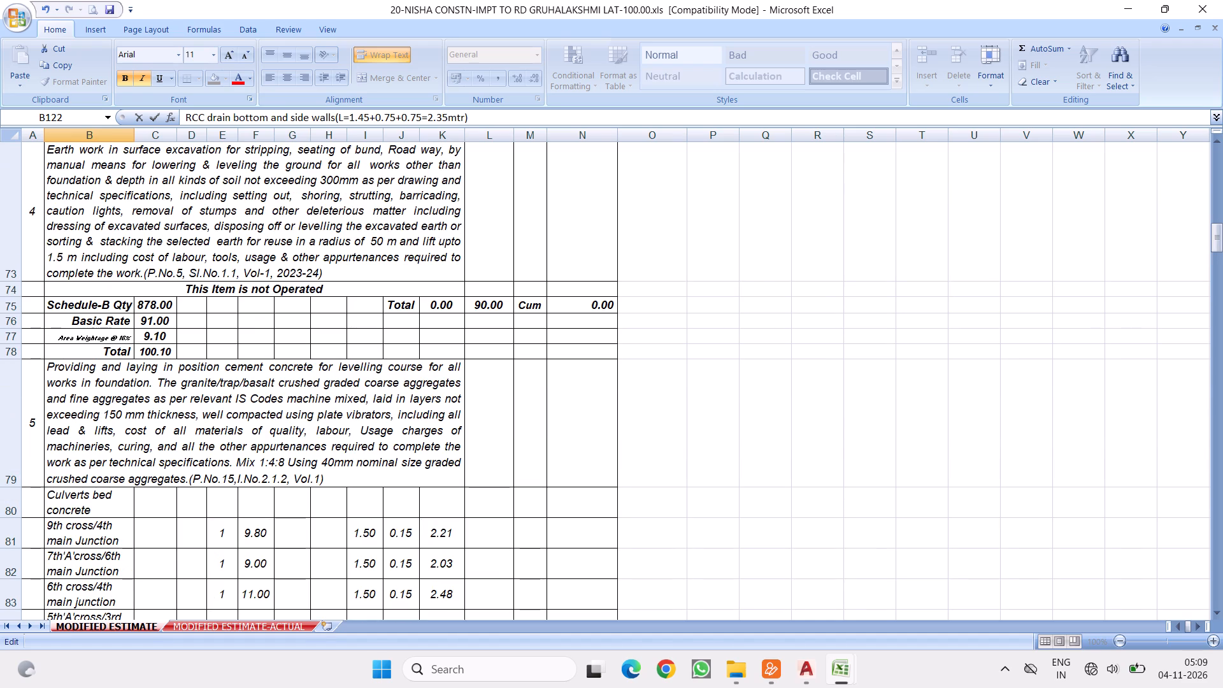
scroll(381, 443, "down", 3)
scroll(326, 387, "down", 4)
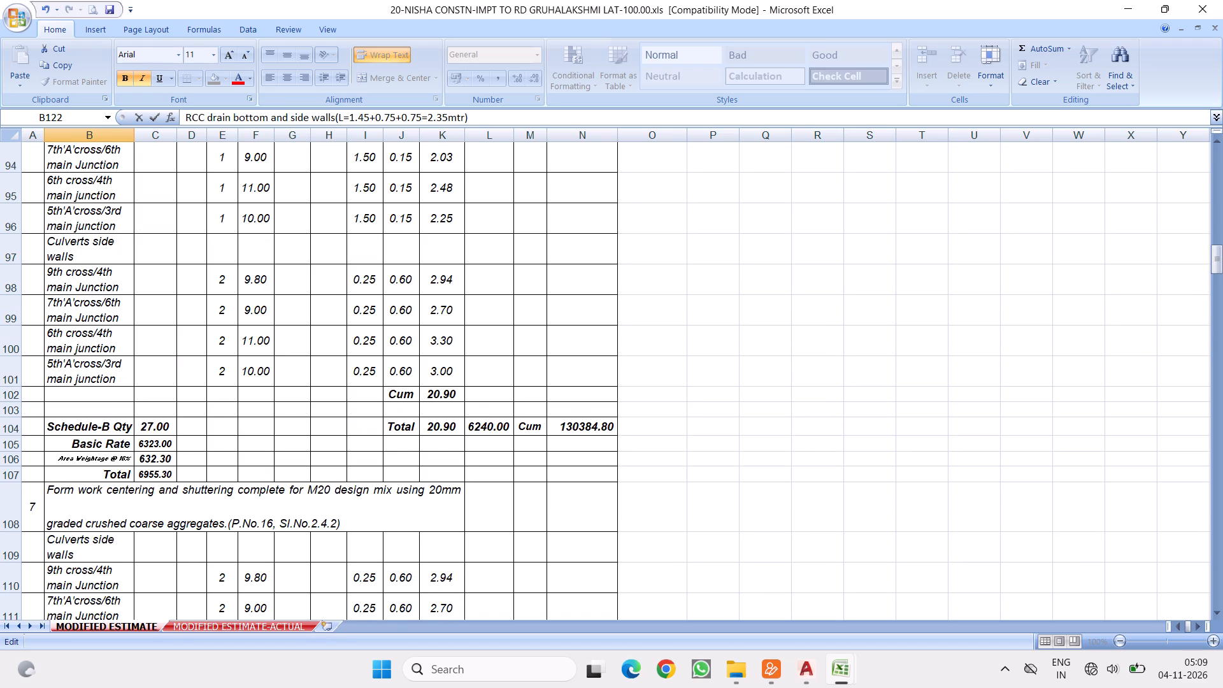
scroll(390, 366, "down", 7)
scroll(280, 356, "down", 3)
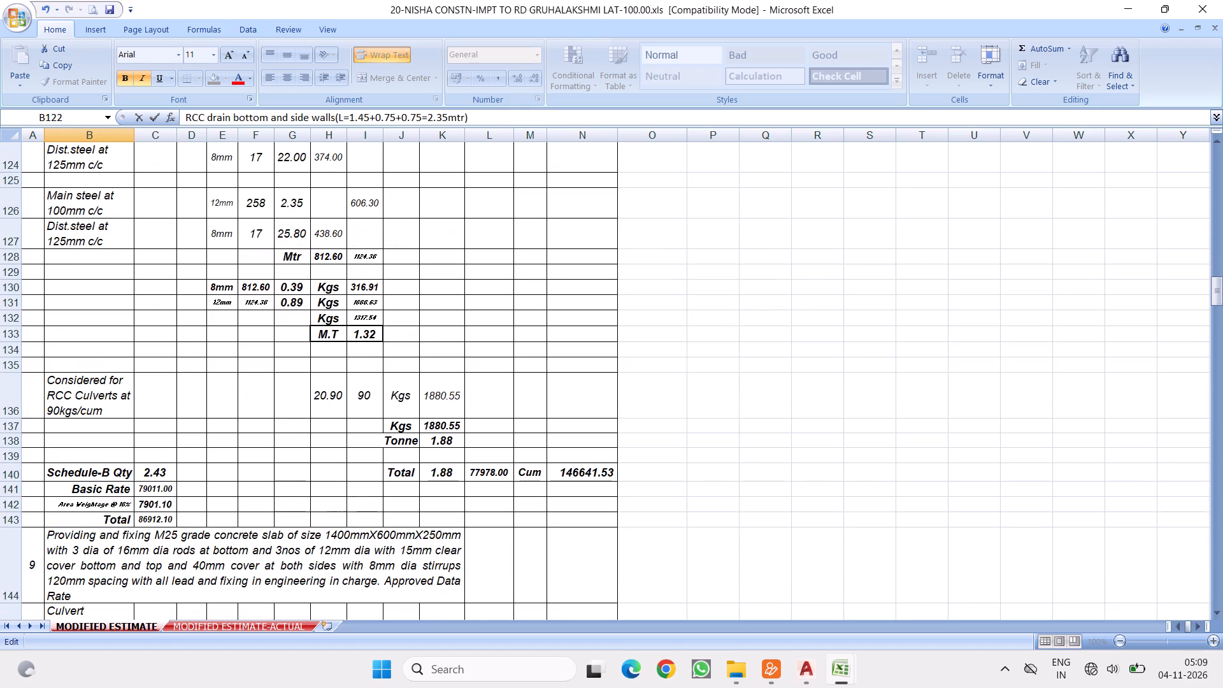
Change the total length in B122's description to 2.95mtr.
scroll(277, 342, "up", 2)
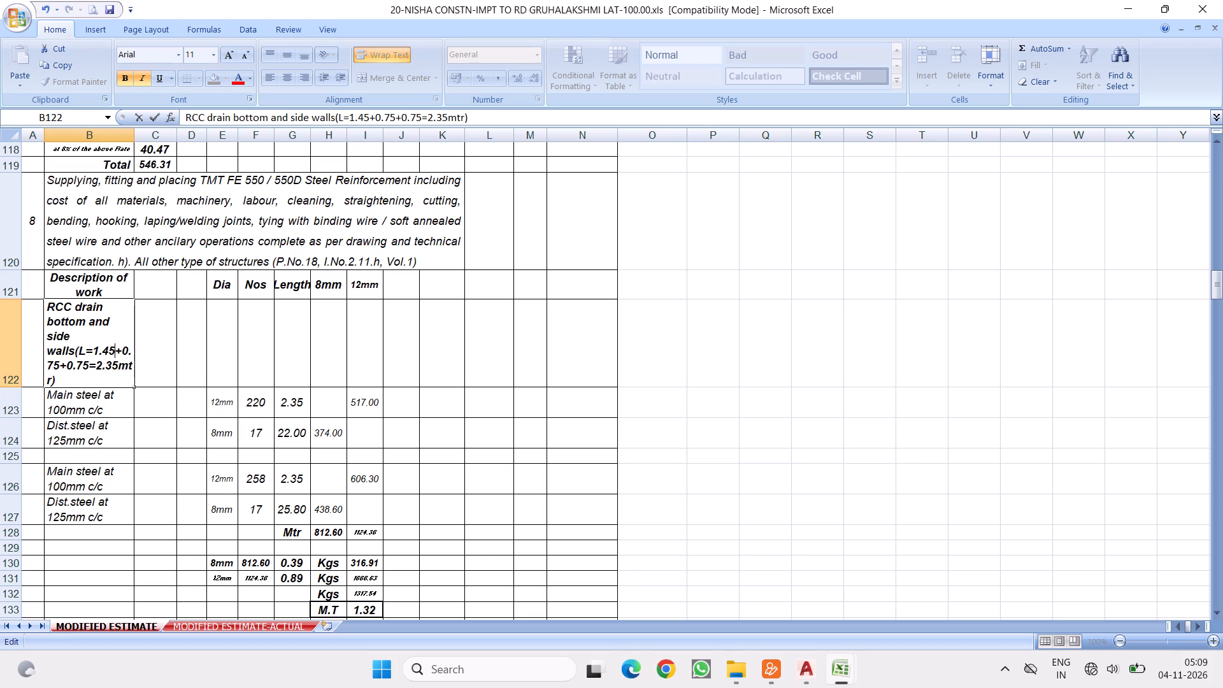
left_click(113, 368)
key("BackSpace")
key("9")
left_click(285, 423)
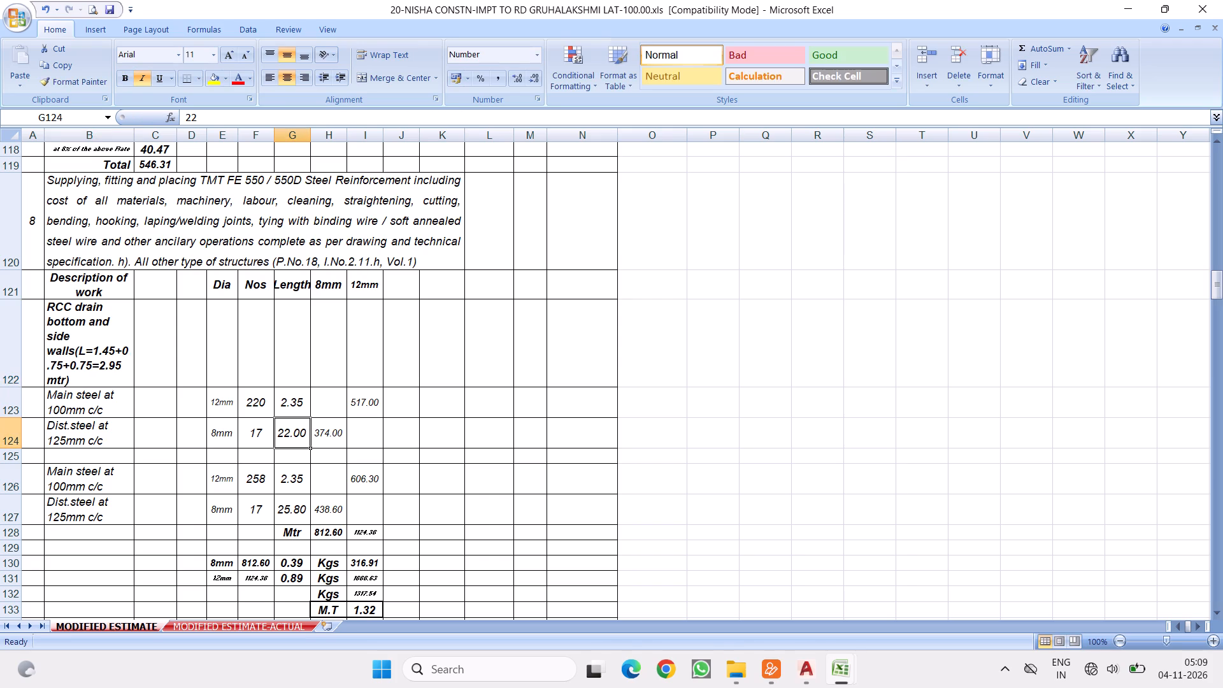
Replace the word drain with Culvert in B122's bottom and side walls description.
double_click(71, 314)
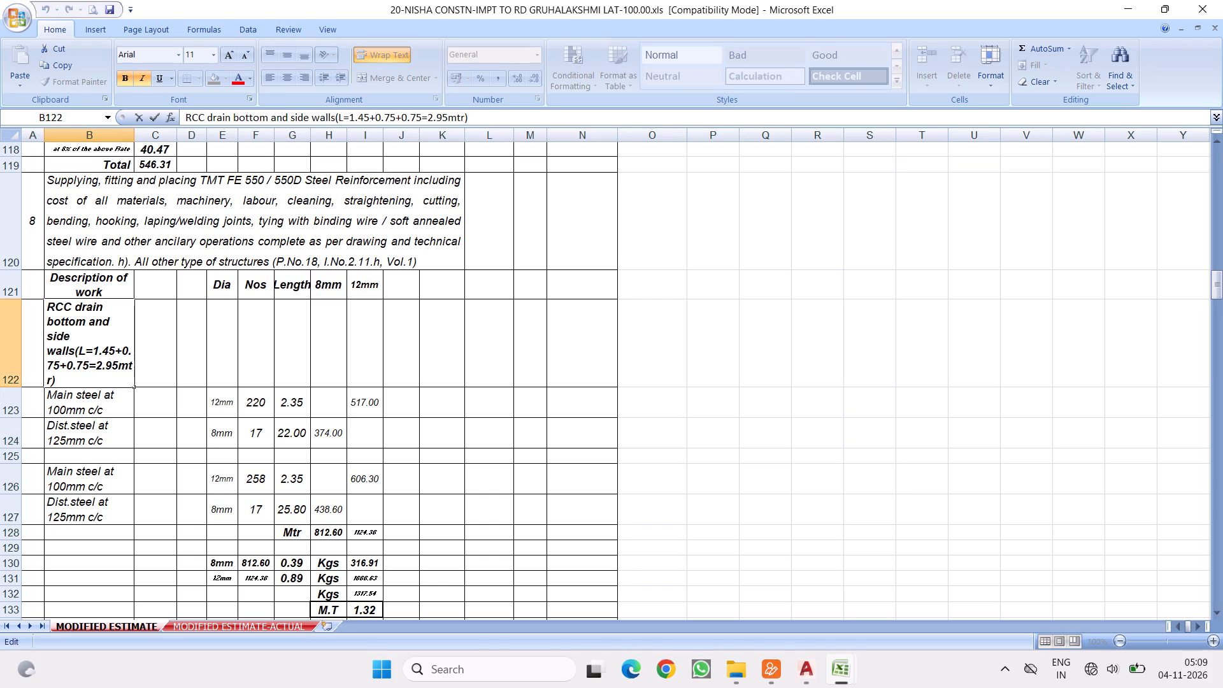
left_click(104, 305)
key("Left")
key("BackSpace")
key("BackSpace")
key("BackSpace")
key("BackSpace")
key("BackSpace")
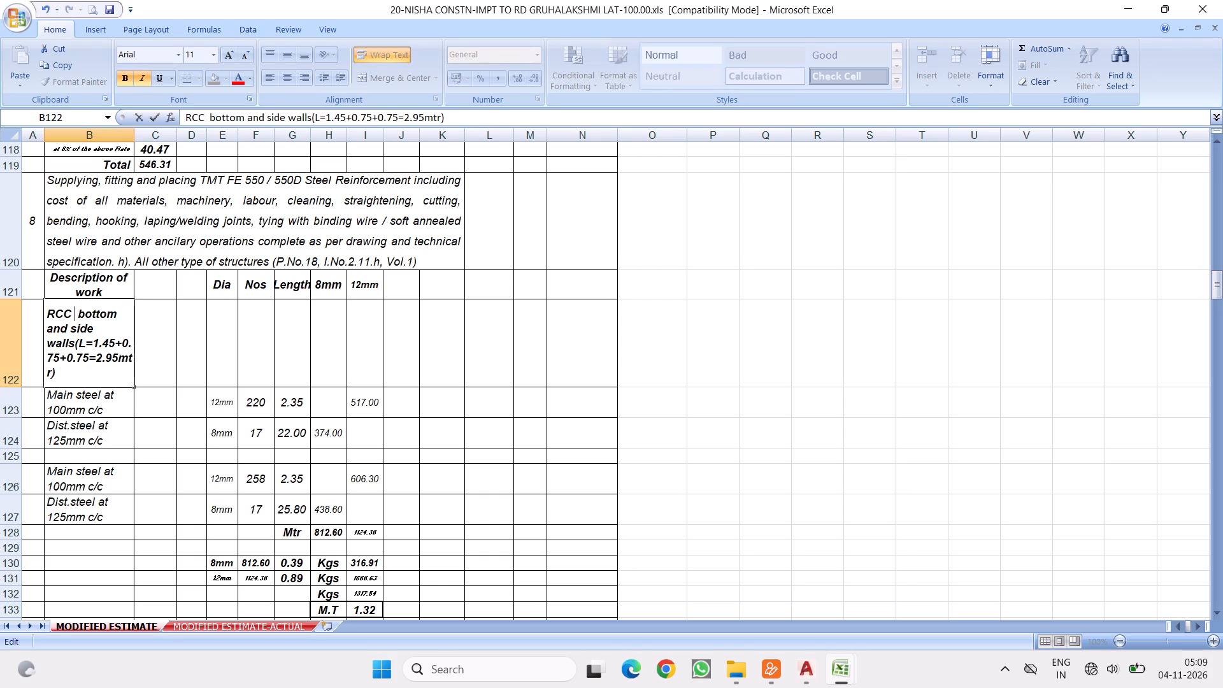
key("c")
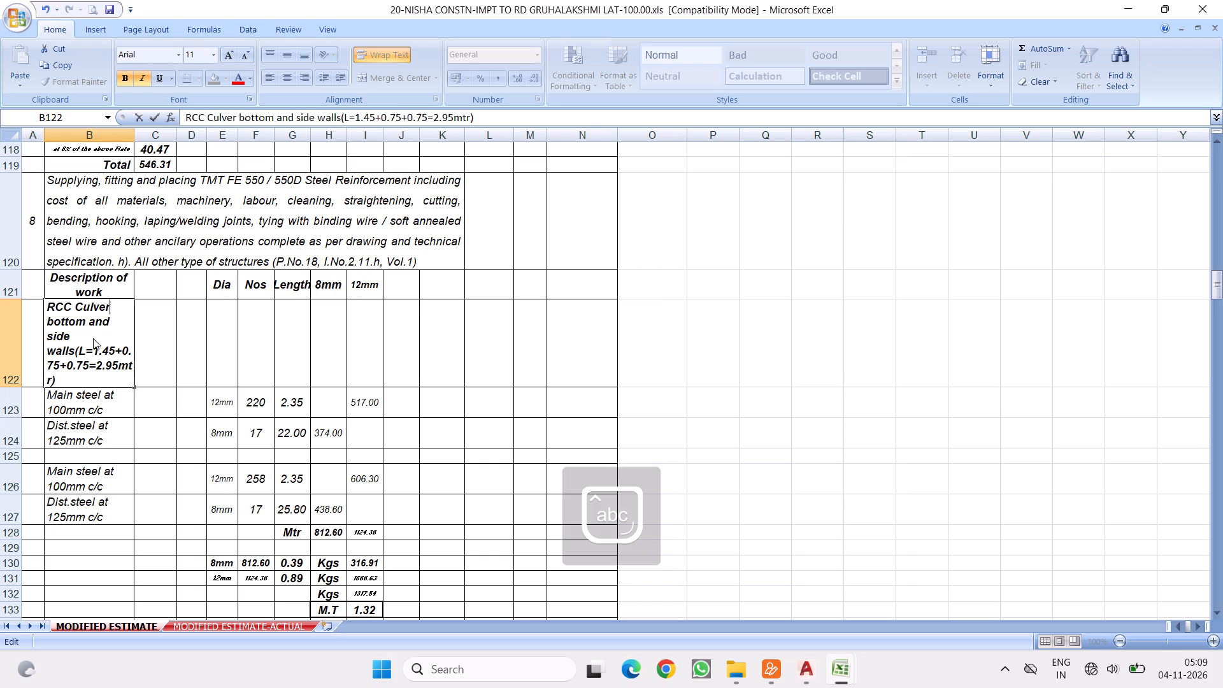
left_click(231, 387)
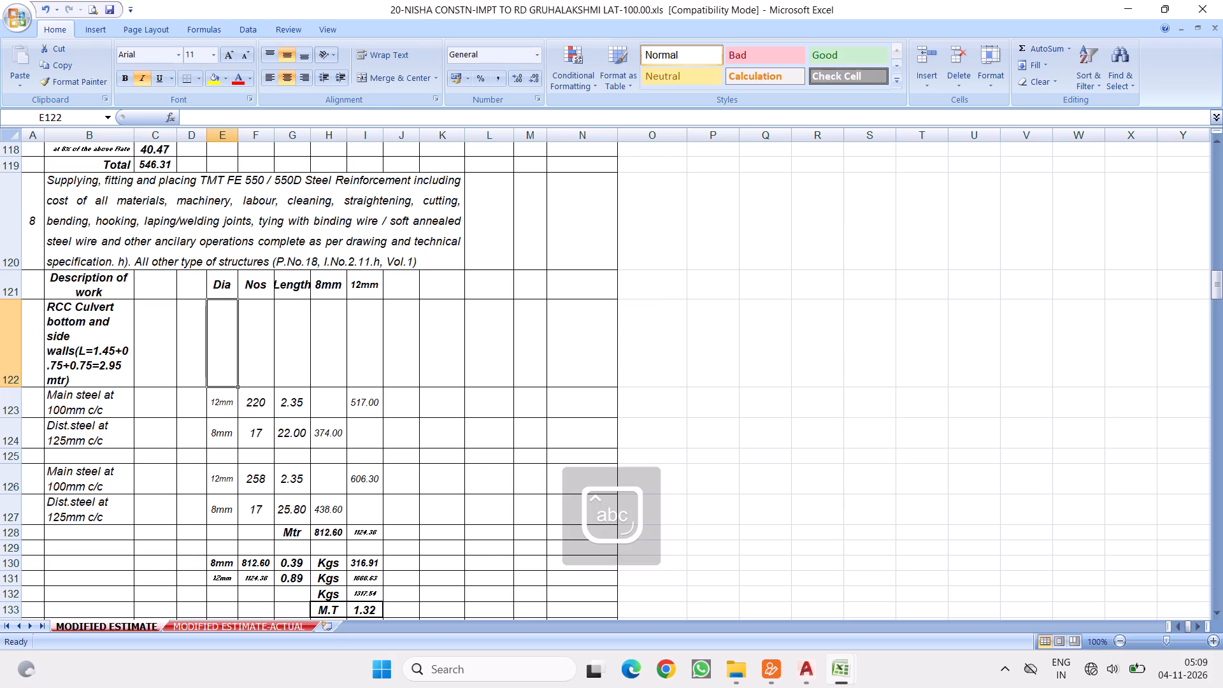
Insert a blank row above the first main steel row, directly below the RCC Culvert description.
left_click(80, 414)
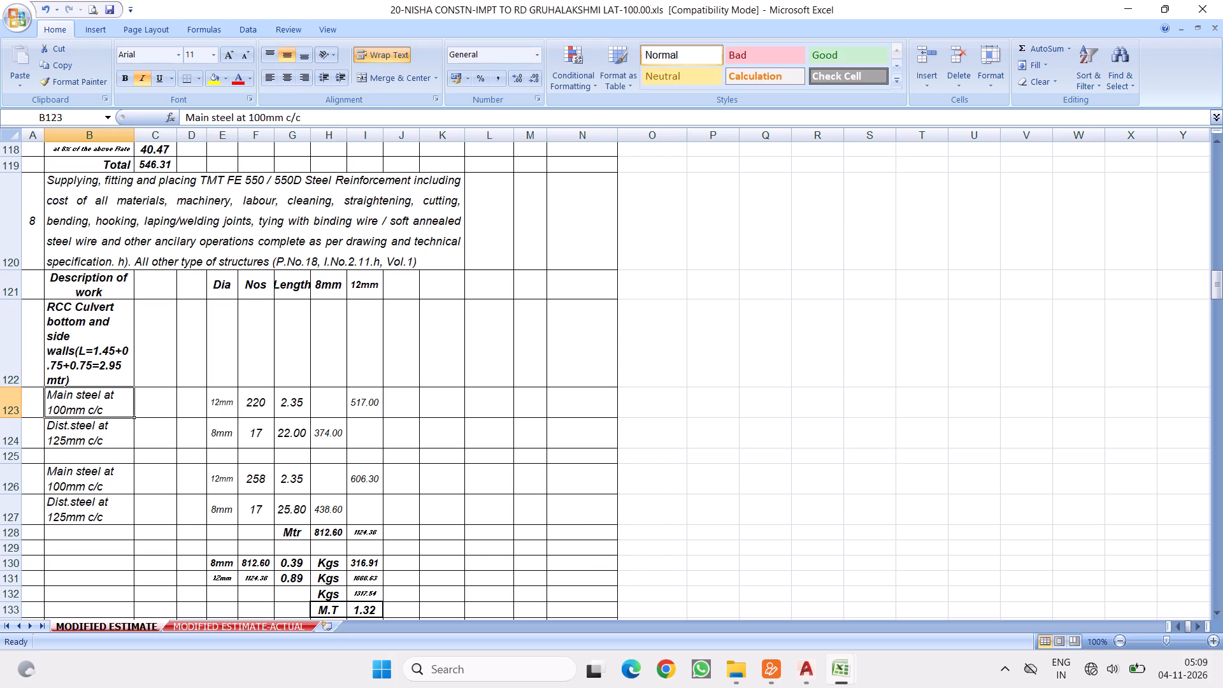
left_click(263, 402)
left_click(285, 429)
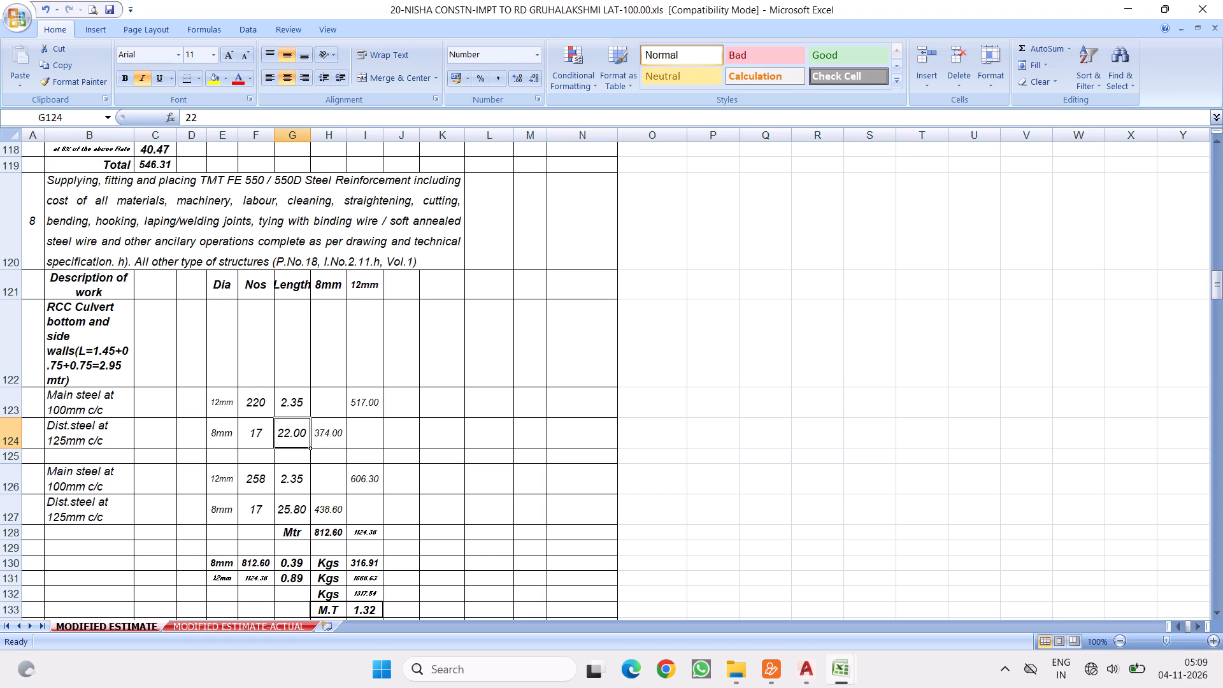
scroll(155, 369, "up", 4)
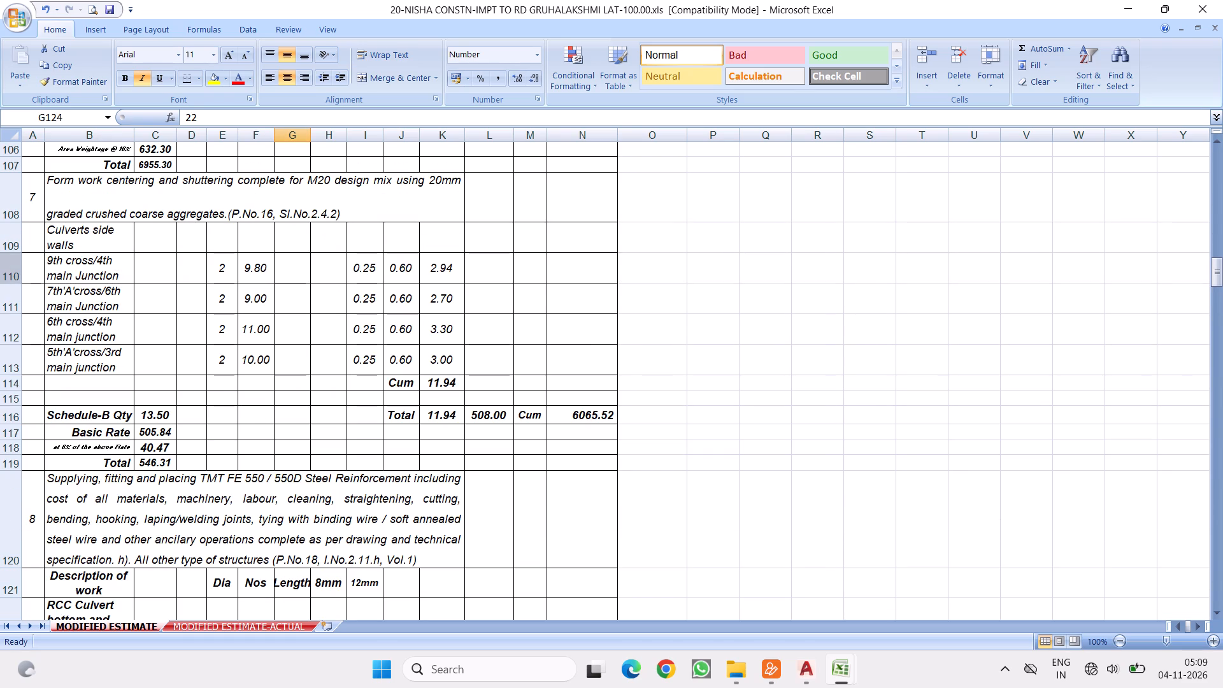
scroll(159, 364, "down", 1)
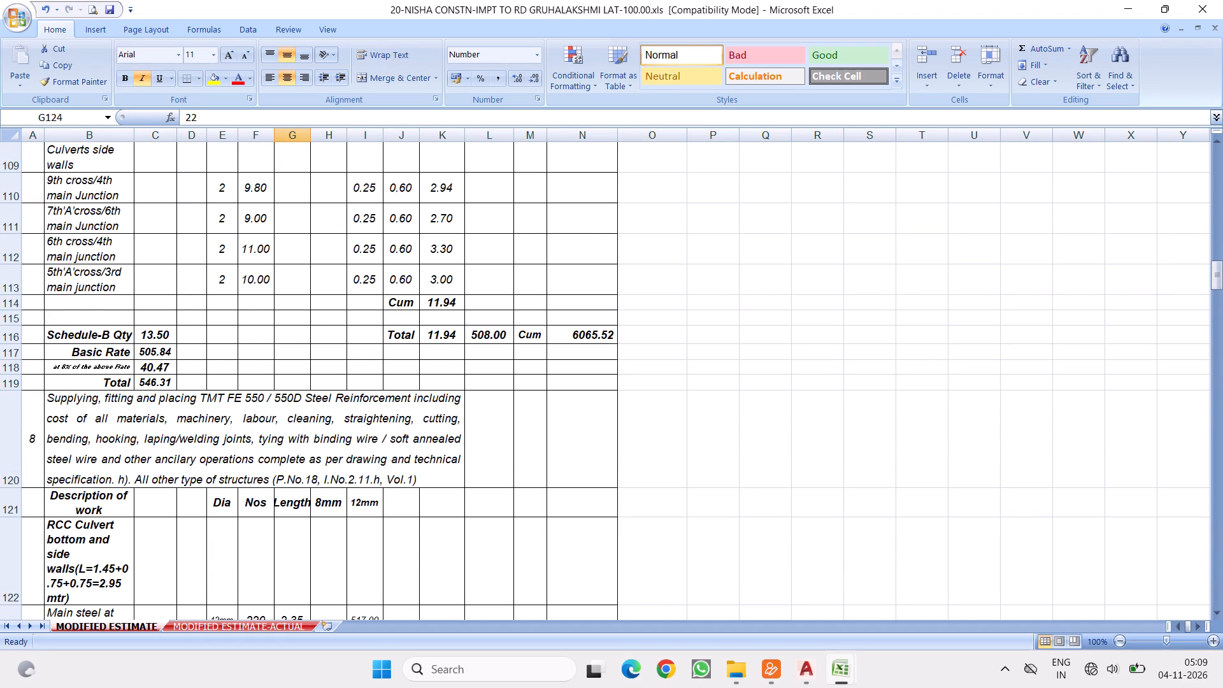
scroll(110, 515, "down", 1)
left_click(4, 530)
right_click(4, 530)
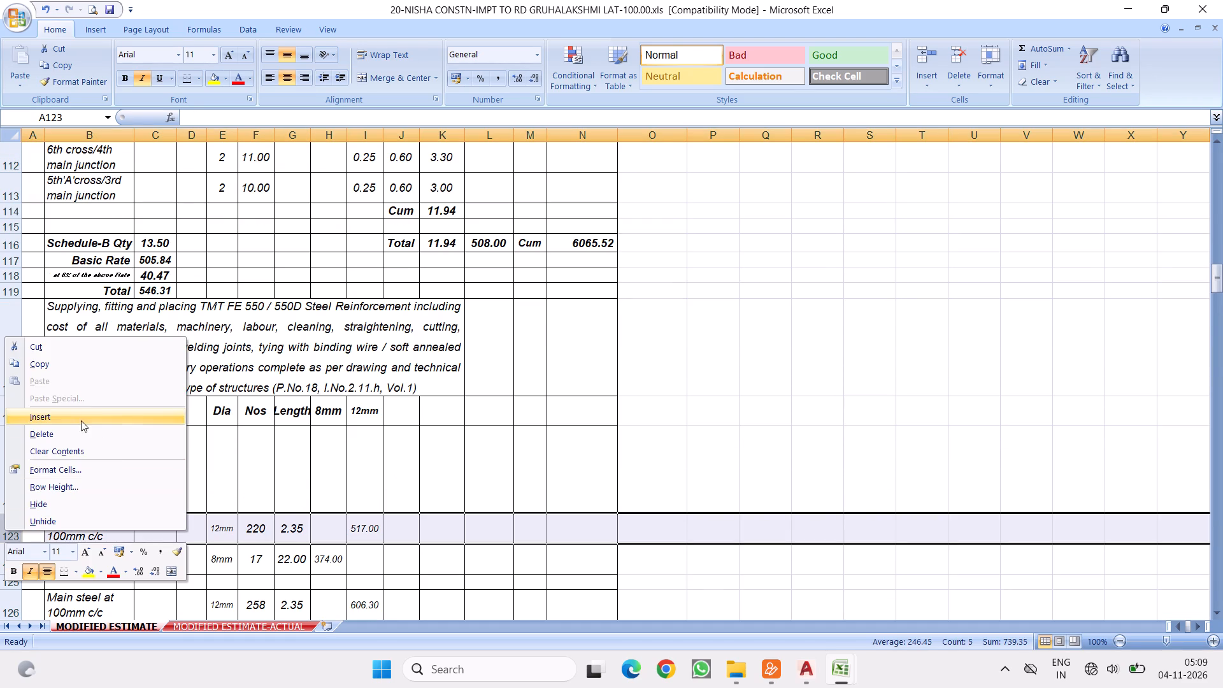
left_click(50, 420)
Copy item 7's 9th cross/4th main Junction label from B110 into the new blank cell B123.
scroll(176, 273, "up", 2)
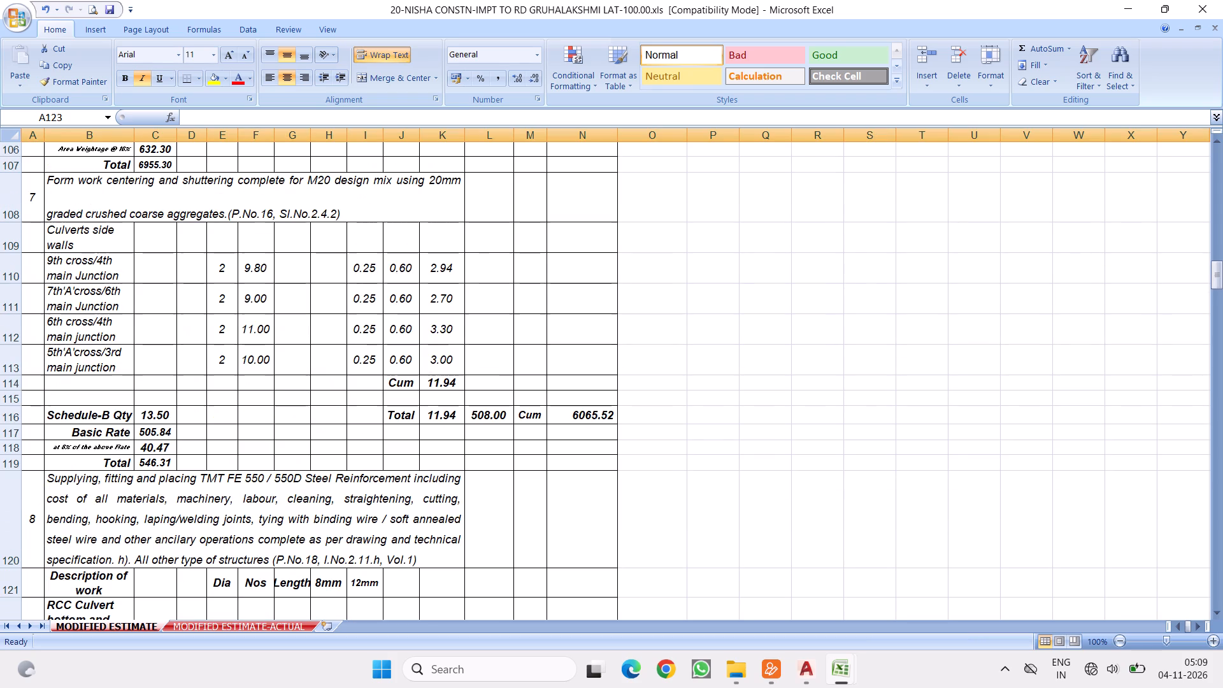
right_click(76, 268)
left_click(112, 295)
scroll(196, 436, "down", 5)
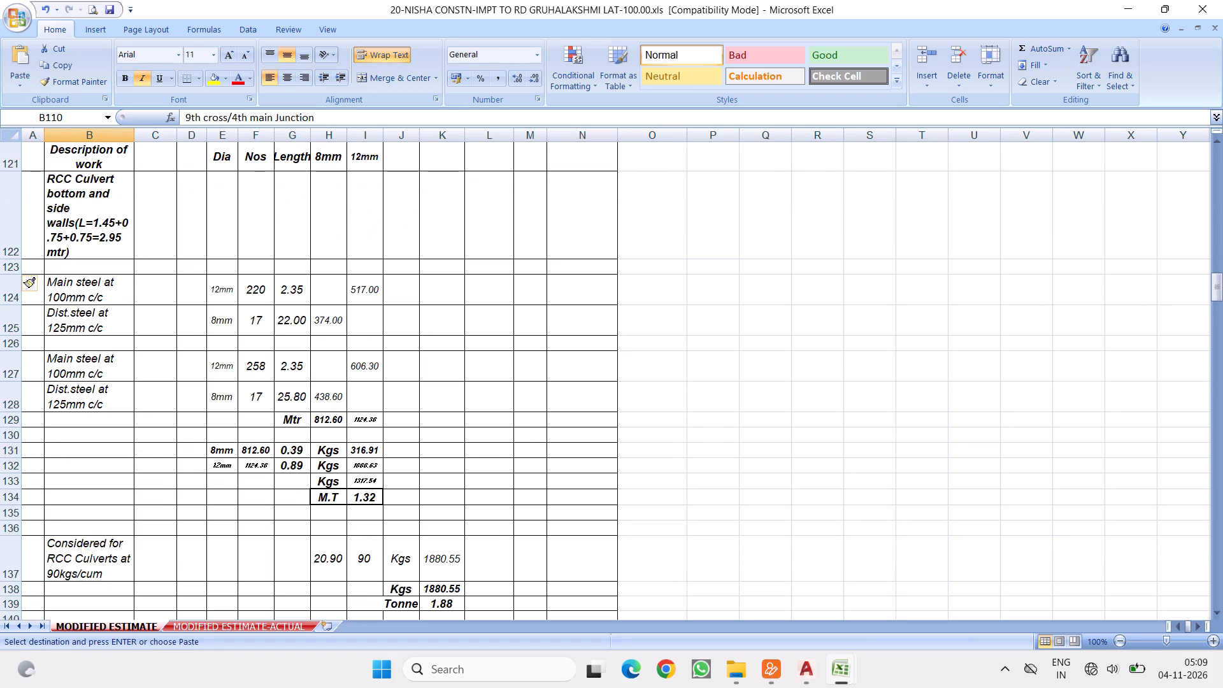
right_click(106, 264)
left_click(146, 308)
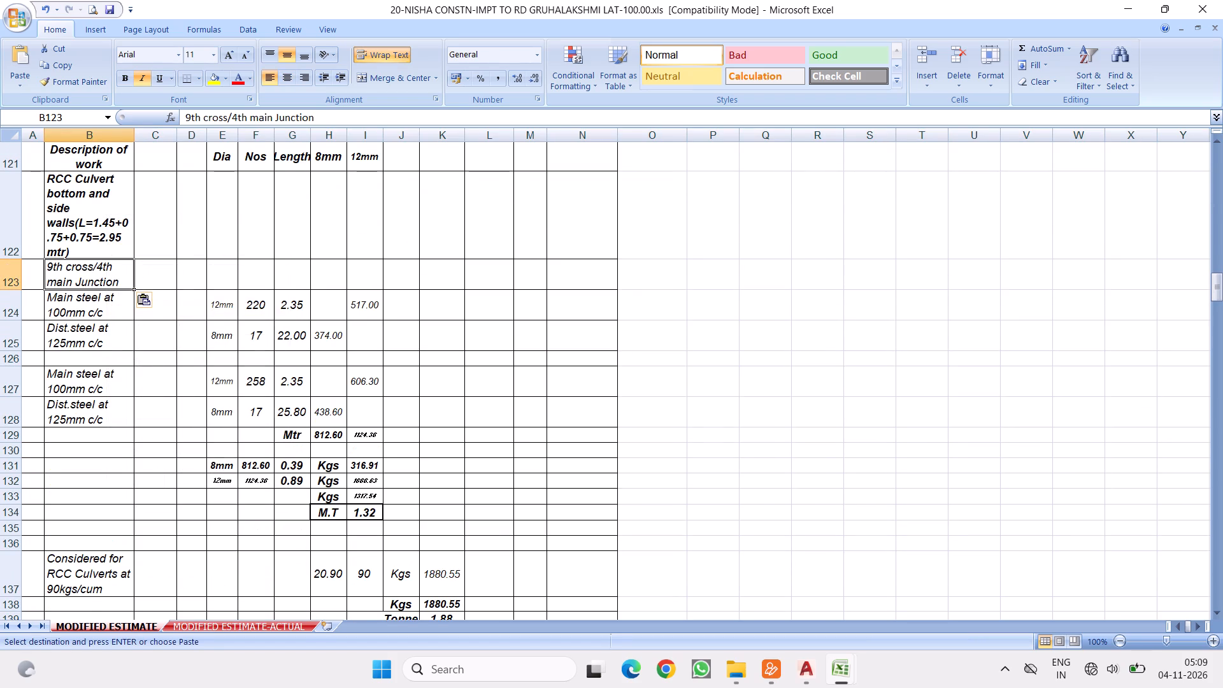
Set the distribution steel length in G125 to 9.8 for the 9th cross/4th main Junction culvert.
scroll(161, 313, "up", 4)
scroll(327, 309, "down", 2)
scroll(345, 372, "down", 2)
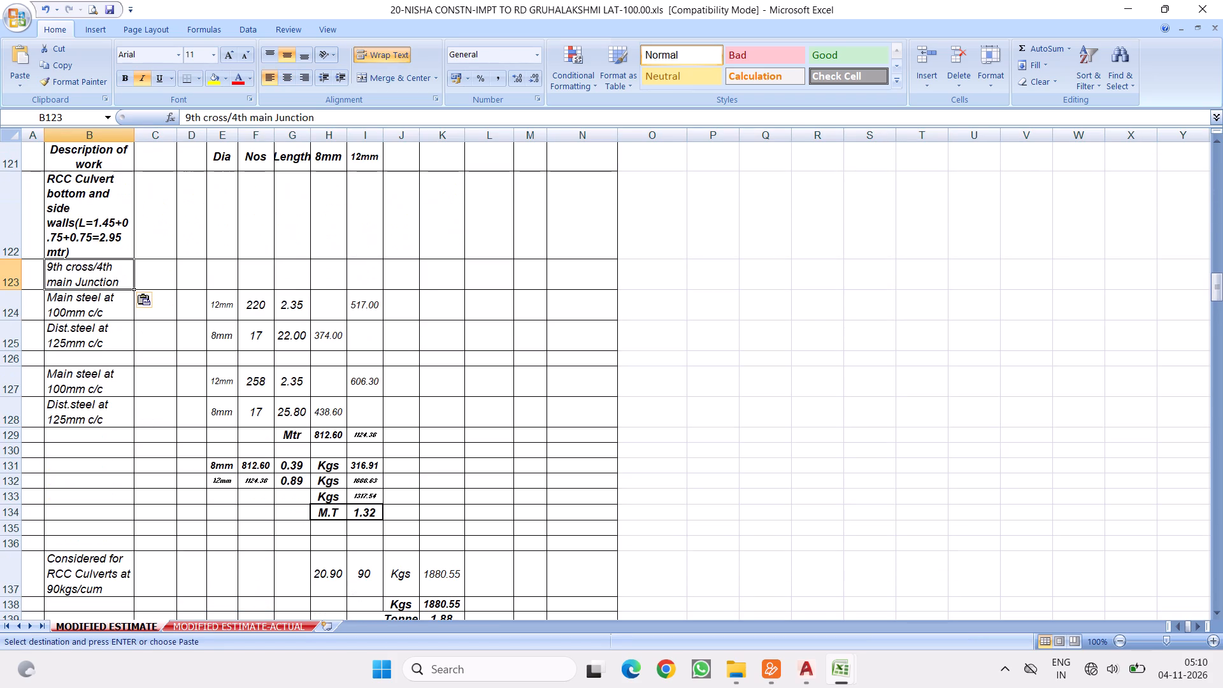
left_click(292, 339)
type("9.8")
key("Return")
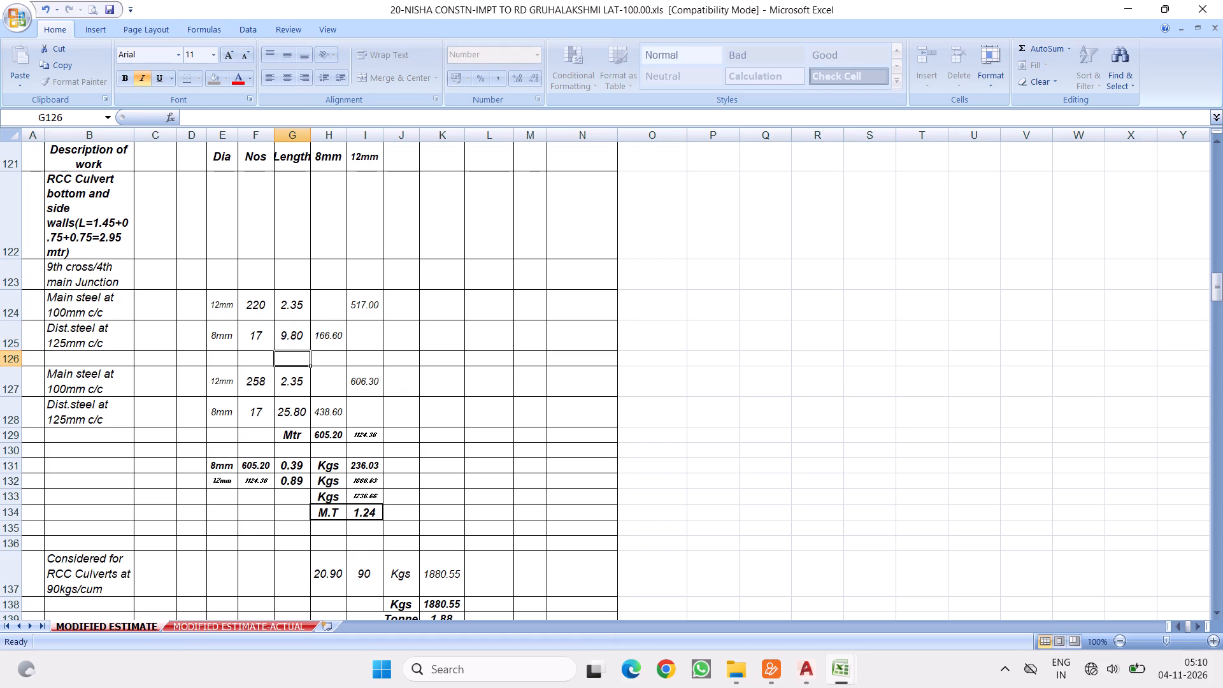
Change the bar spacing to 150mm c/c in the main steel label B124 and the distribution steel label B125.
left_click(254, 306)
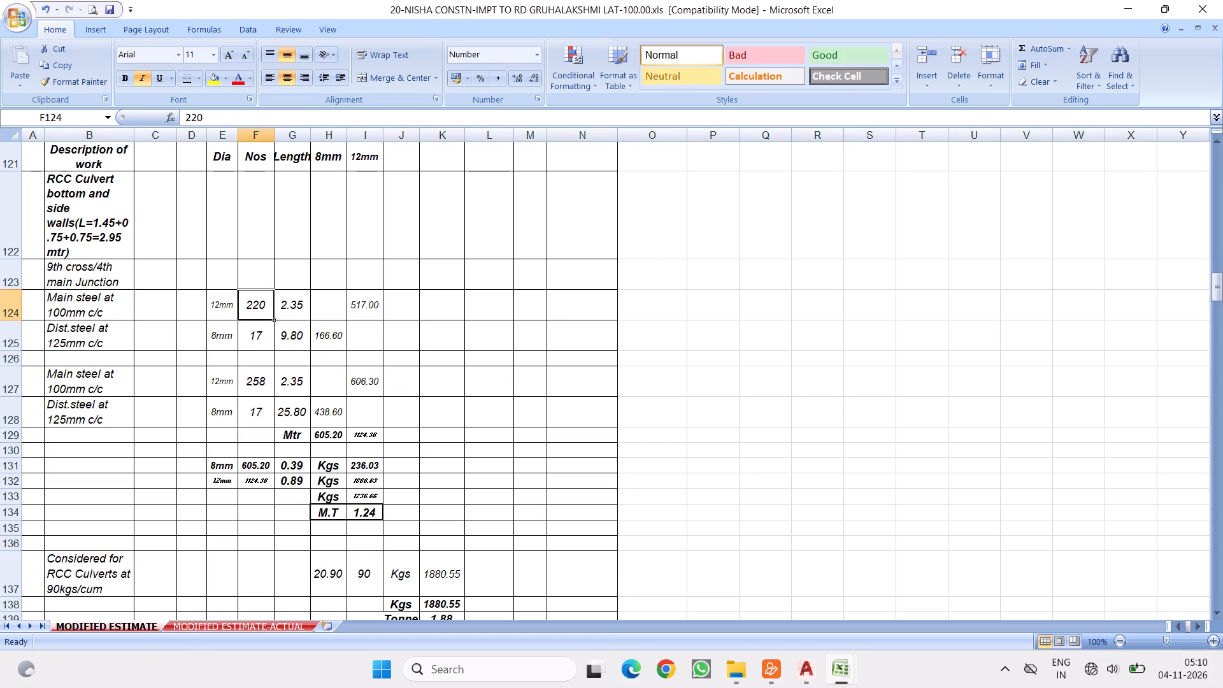
double_click(61, 314)
key("BackSpace")
key("5")
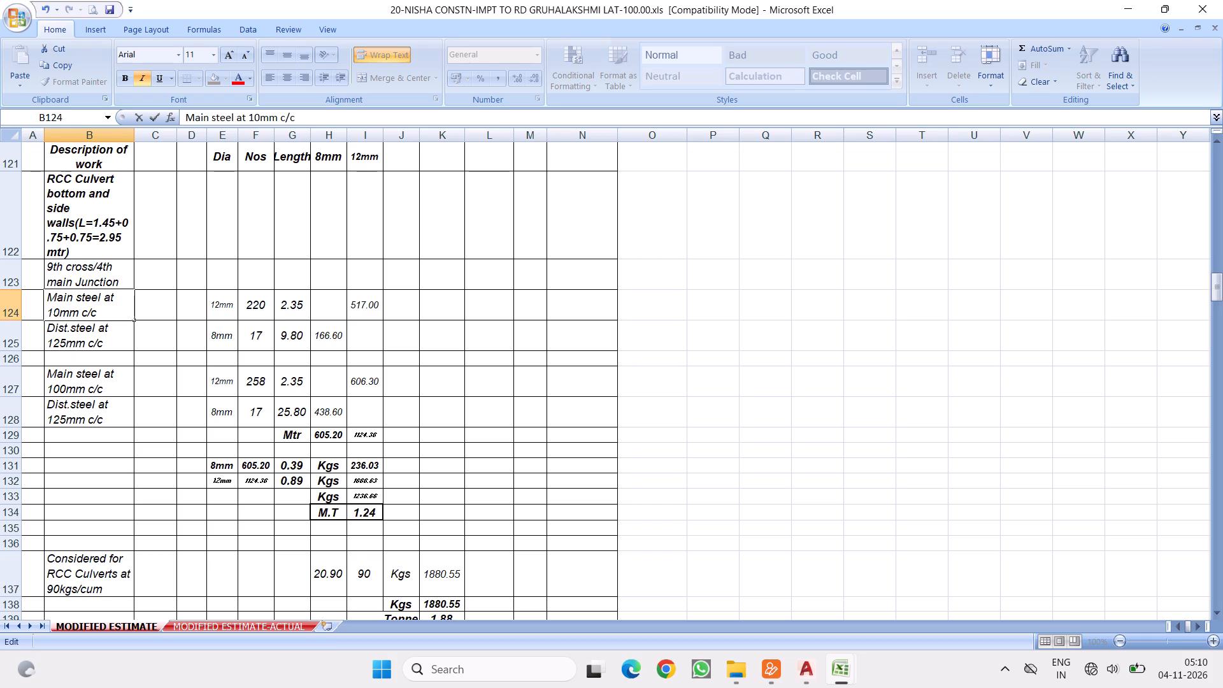
double_click(62, 343)
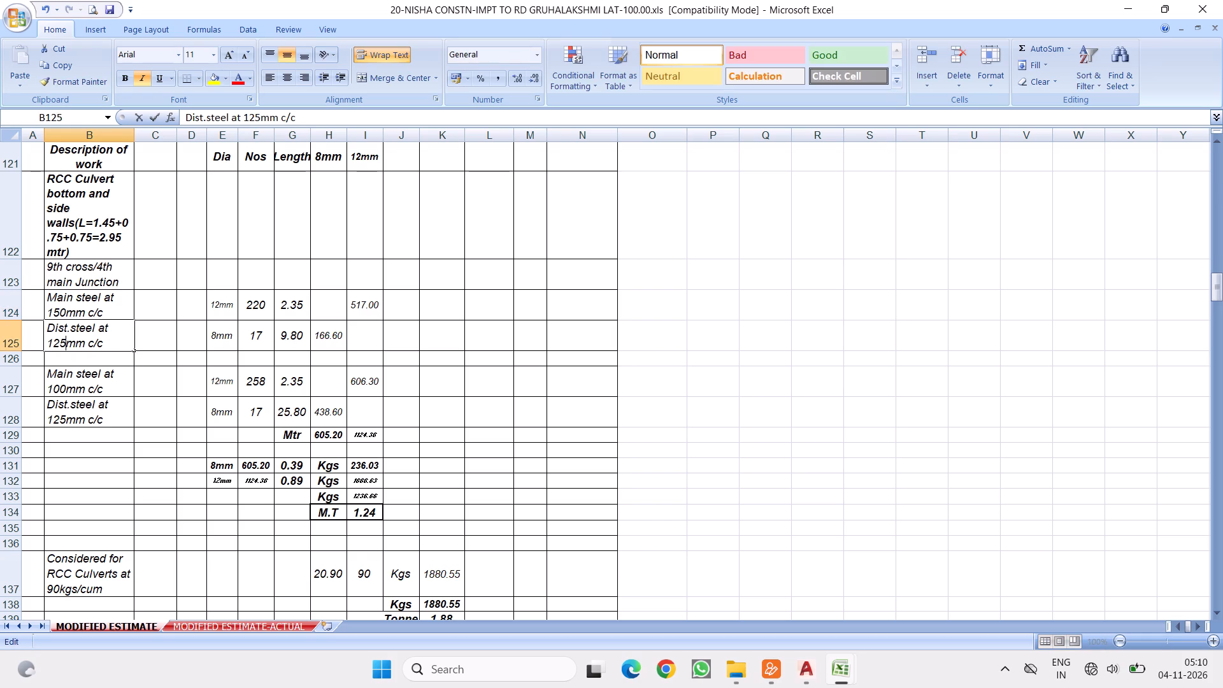
key("BackSpace")
key("BackSpace")
type("50")
left_click(211, 396)
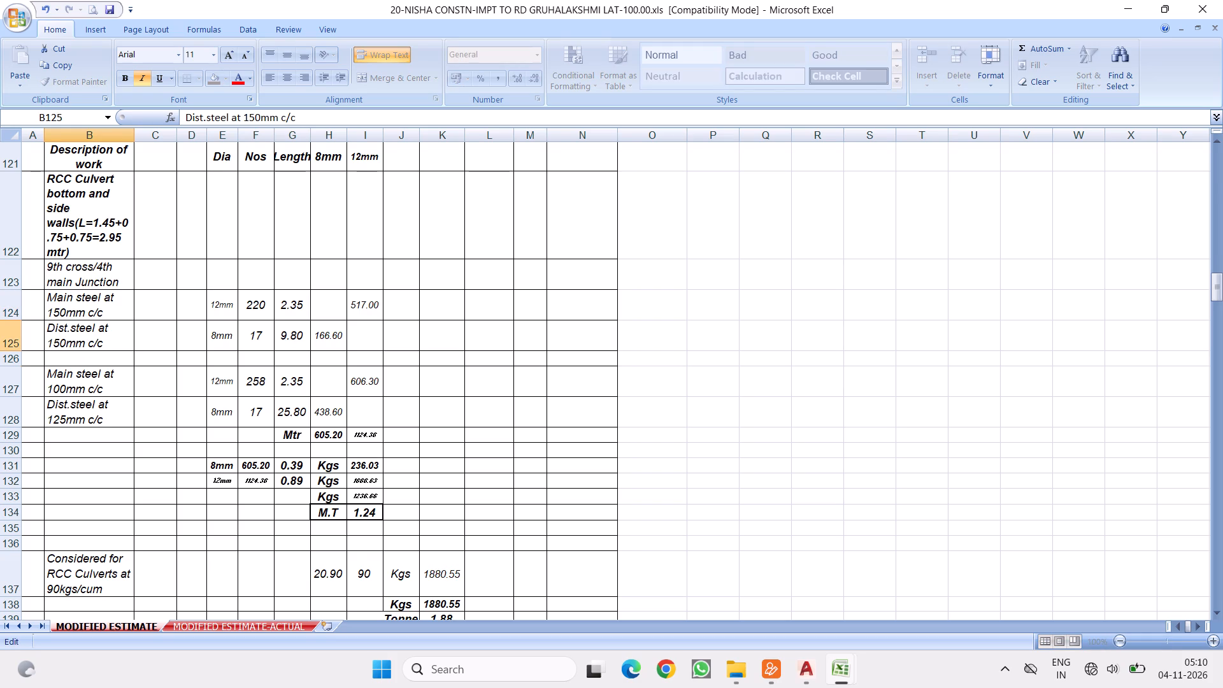
Move the steel measurement block F121:I134 one column over so it starts at G121.
left_click(292, 336)
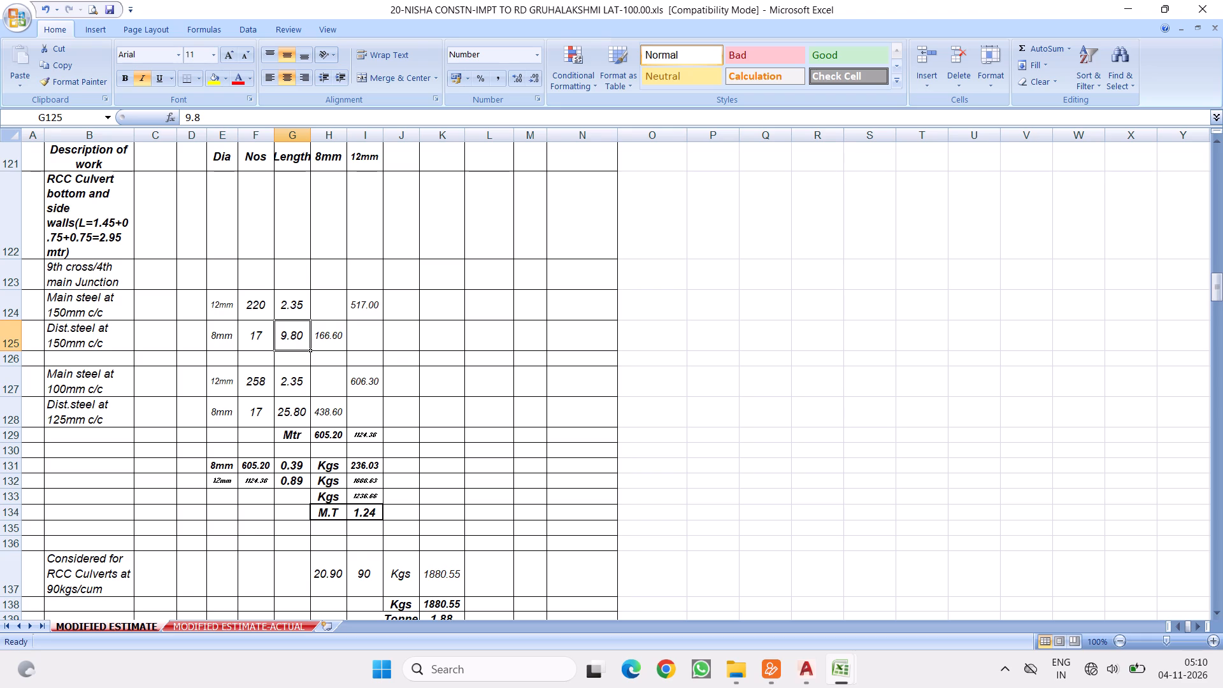
left_click_drag(258, 152, 381, 494)
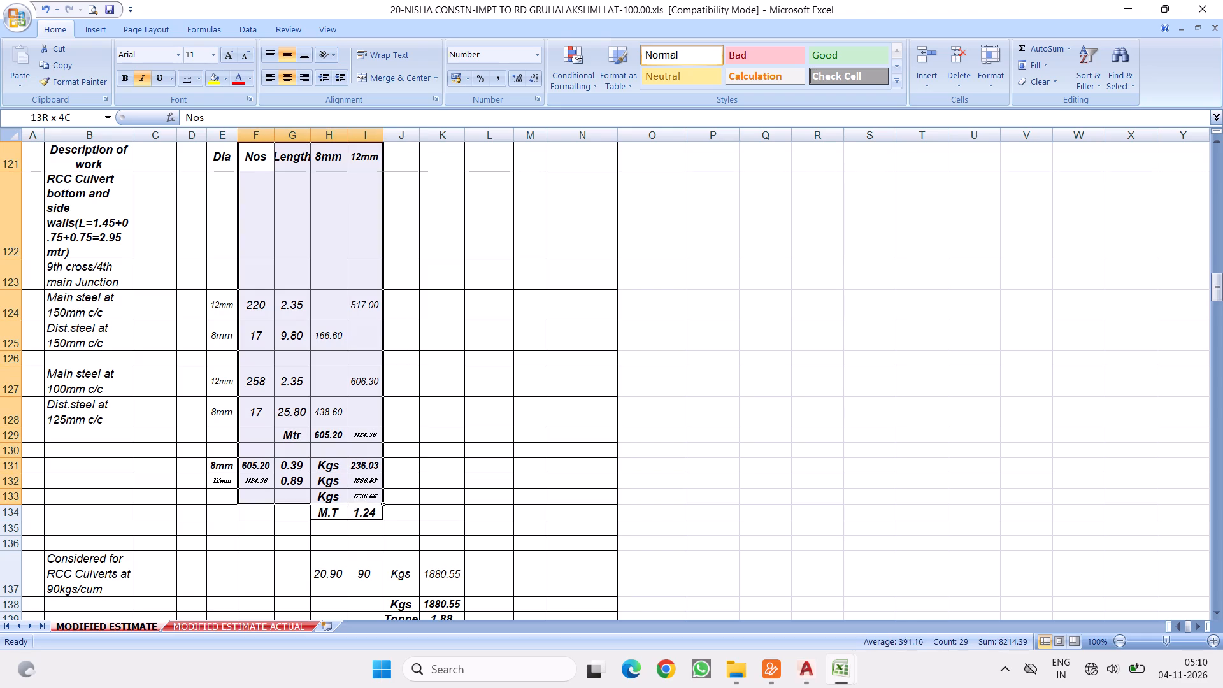
left_click_drag(381, 494, 366, 512)
left_click_drag(382, 254, 382, 254)
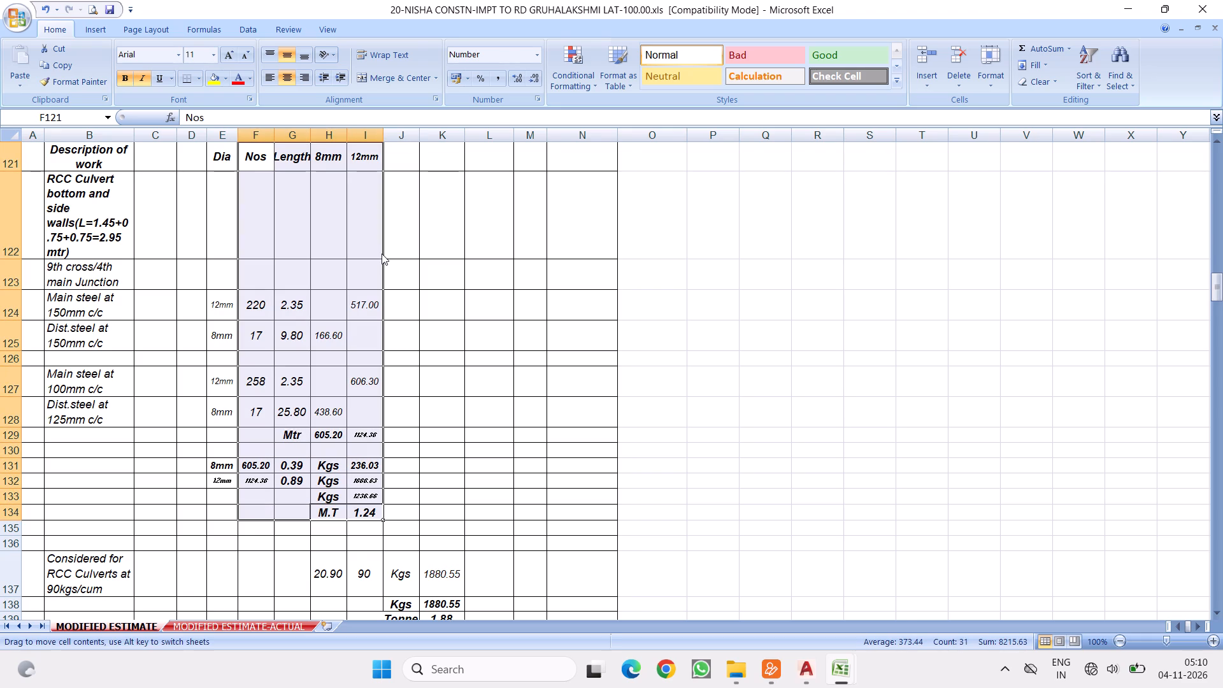
left_click_drag(382, 254, 397, 257)
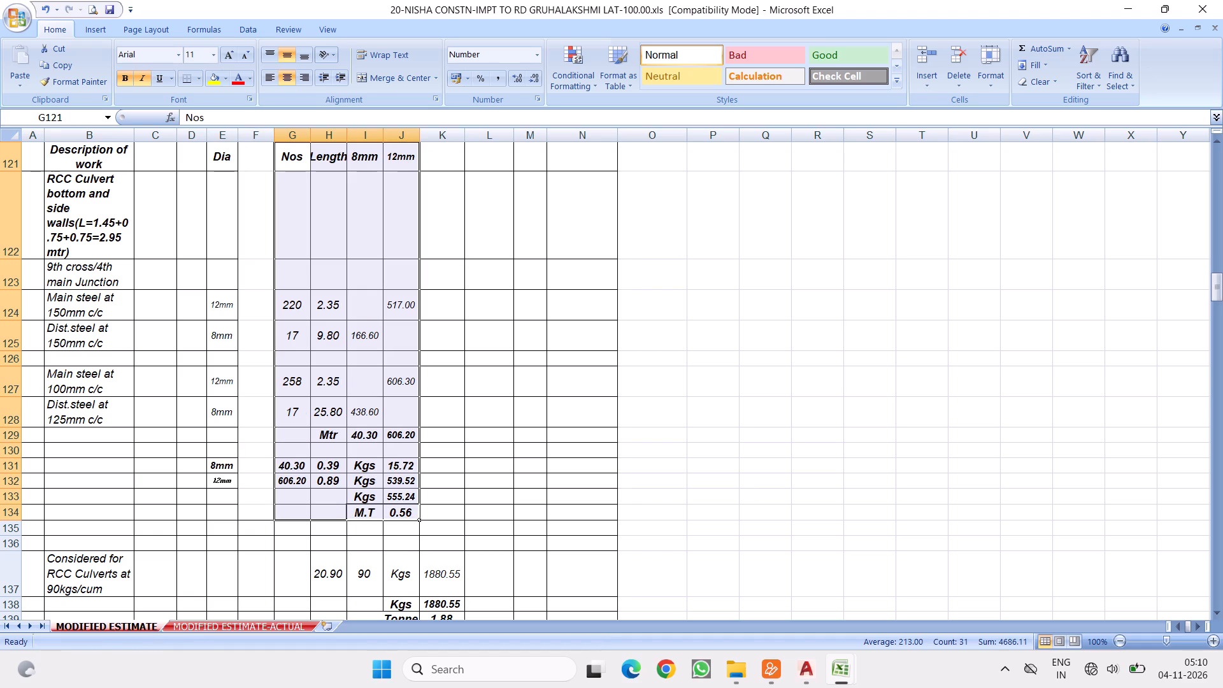
Copy the formatting of G121:G132 onto the emptied cells F121:F133 with Format Painter.
left_click_drag(289, 157, 286, 474)
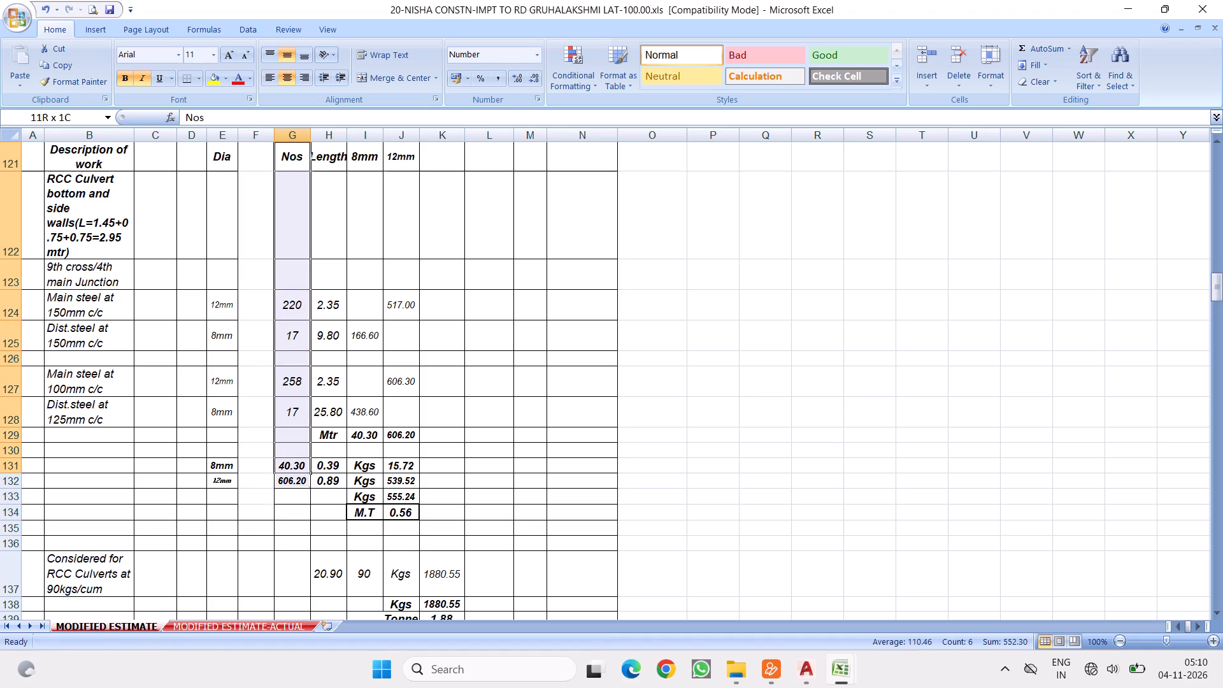
left_click_drag(286, 474, 286, 475)
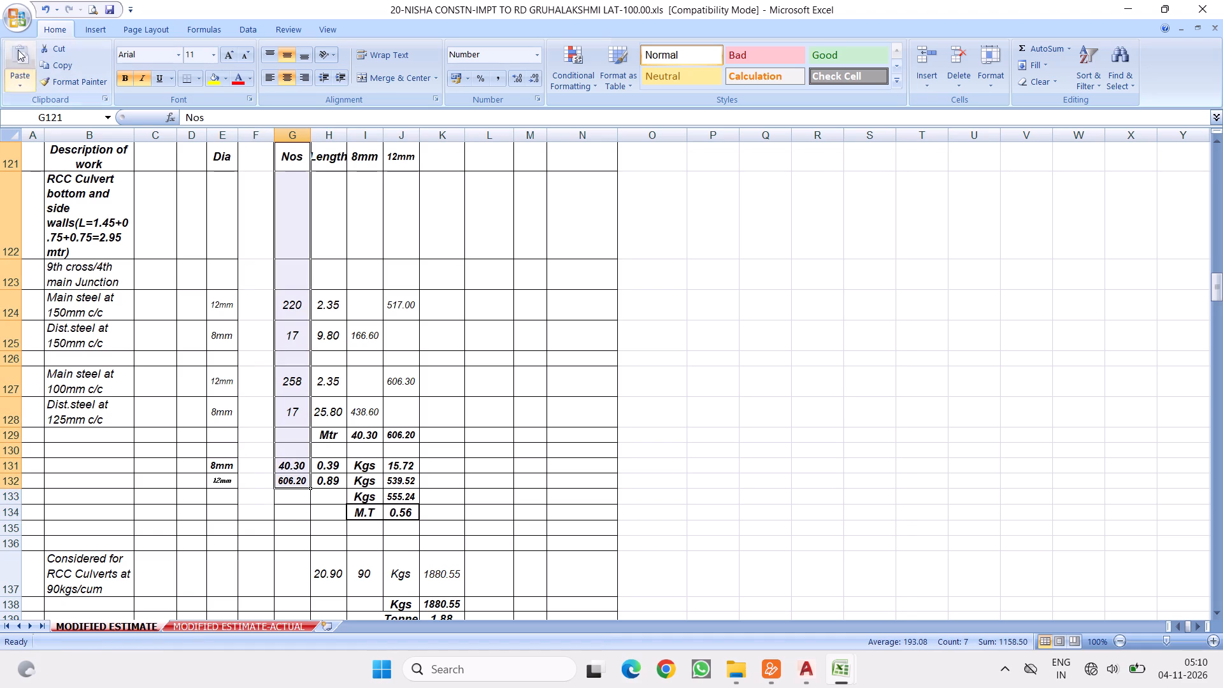
left_click(48, 78)
left_click_drag(249, 152, 264, 468)
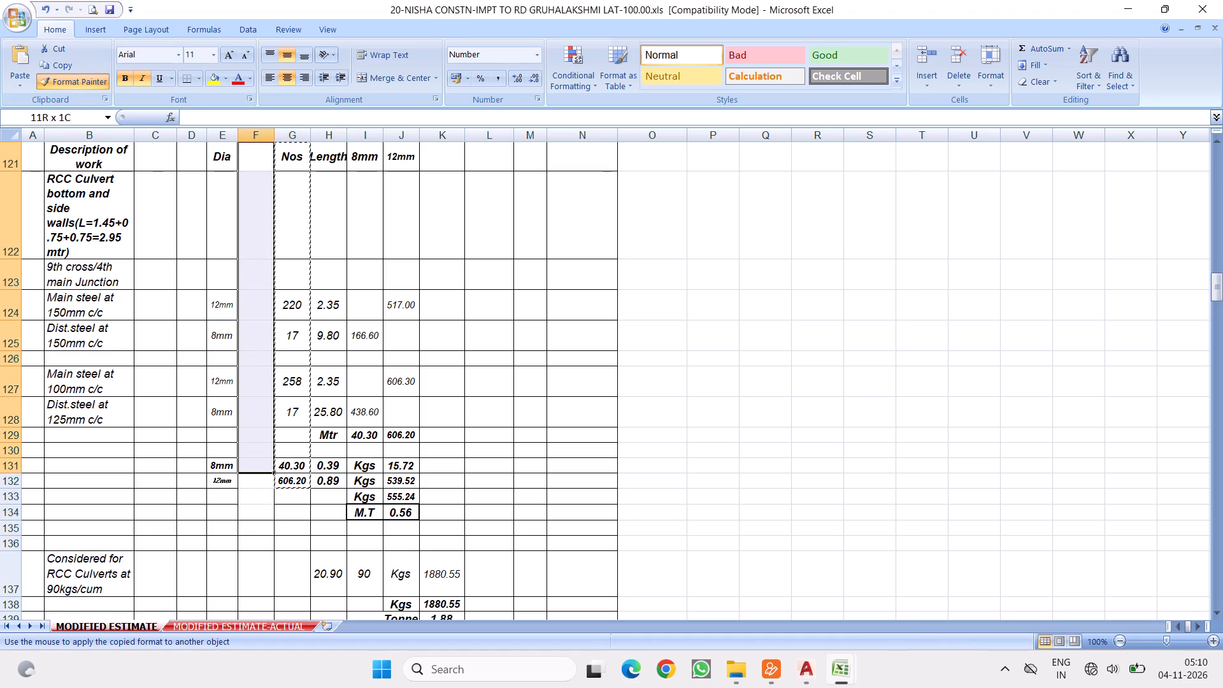
left_click_drag(264, 468, 256, 498)
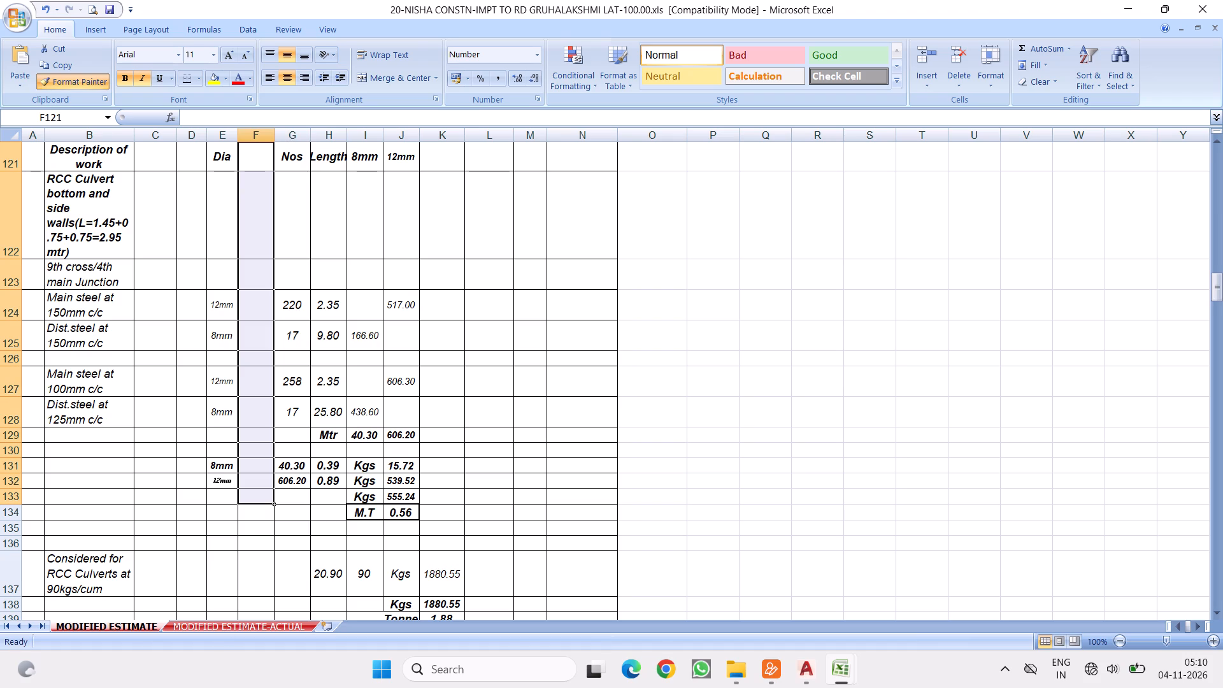
Merge and centre the Nos heading across F121:G121.
left_click_drag(291, 160, 262, 158)
left_click(364, 81)
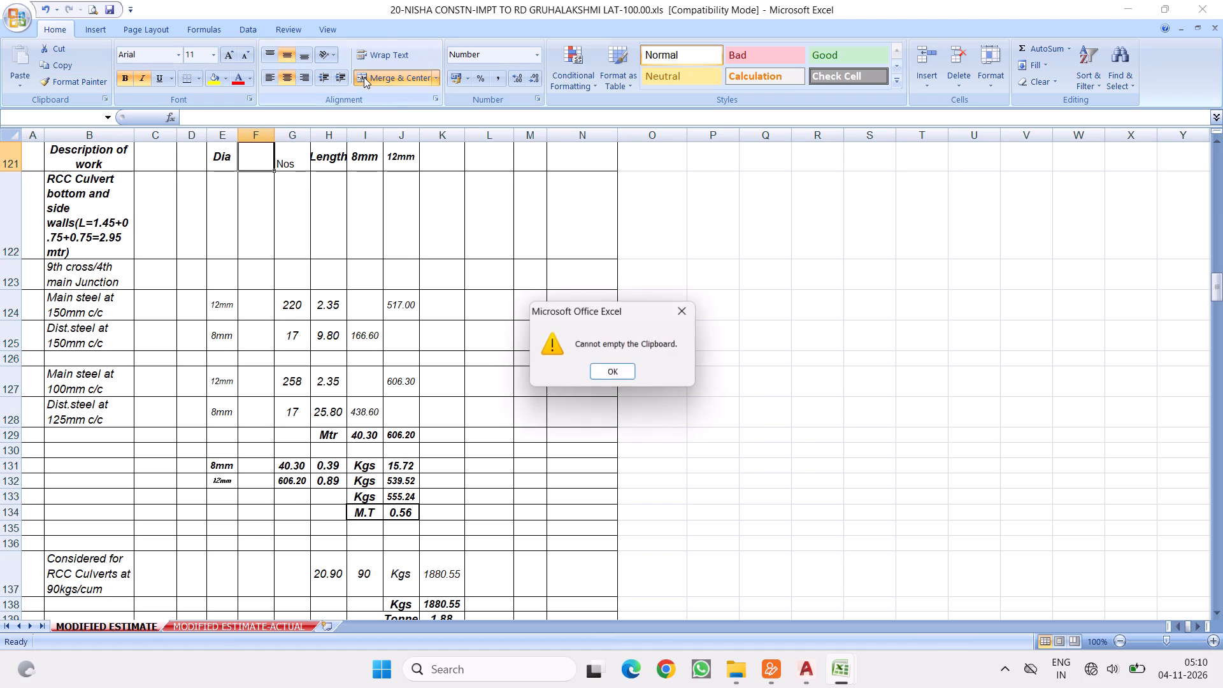
key("Escape")
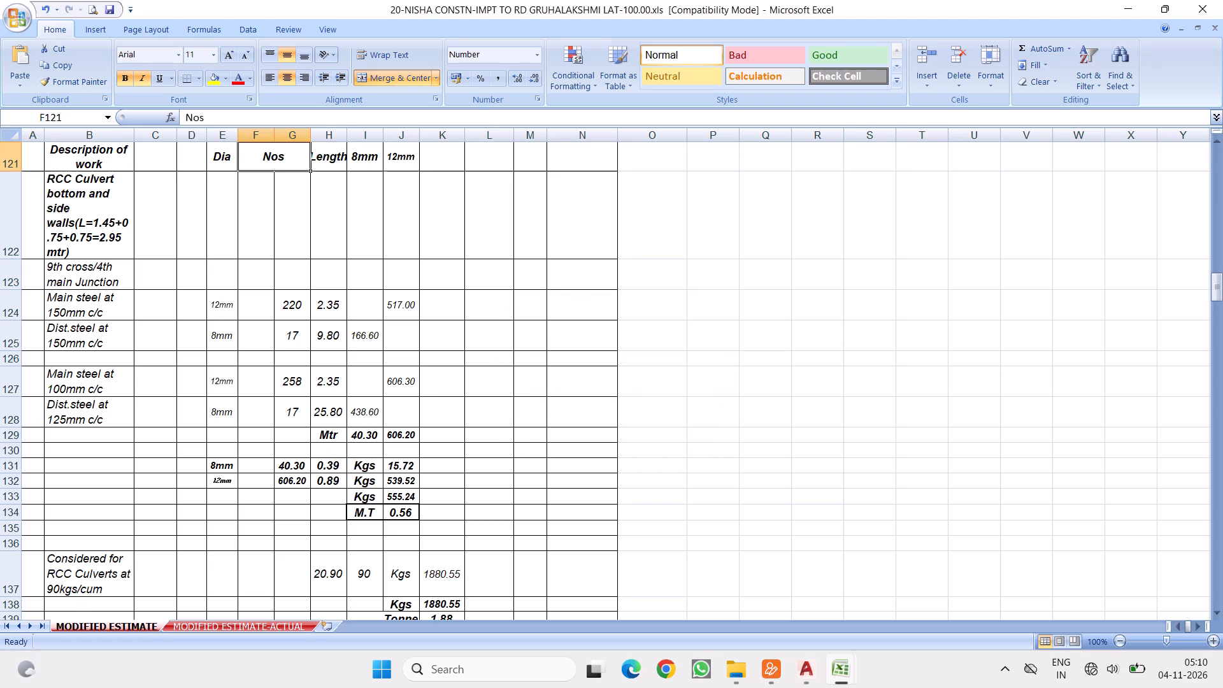
left_click(363, 294)
Enter 2 as the multiplier in F124 for the main steel and F125 for the distribution steel.
left_click(253, 310)
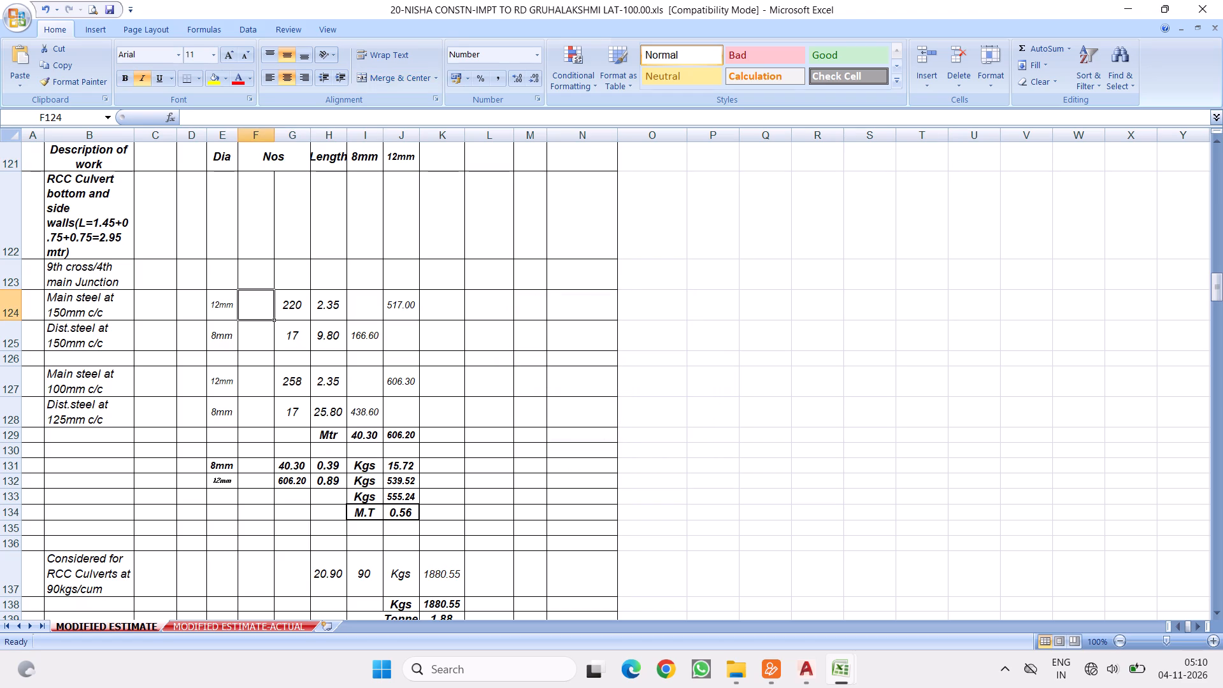
key("2")
left_click(304, 340)
left_click(255, 345)
key("2")
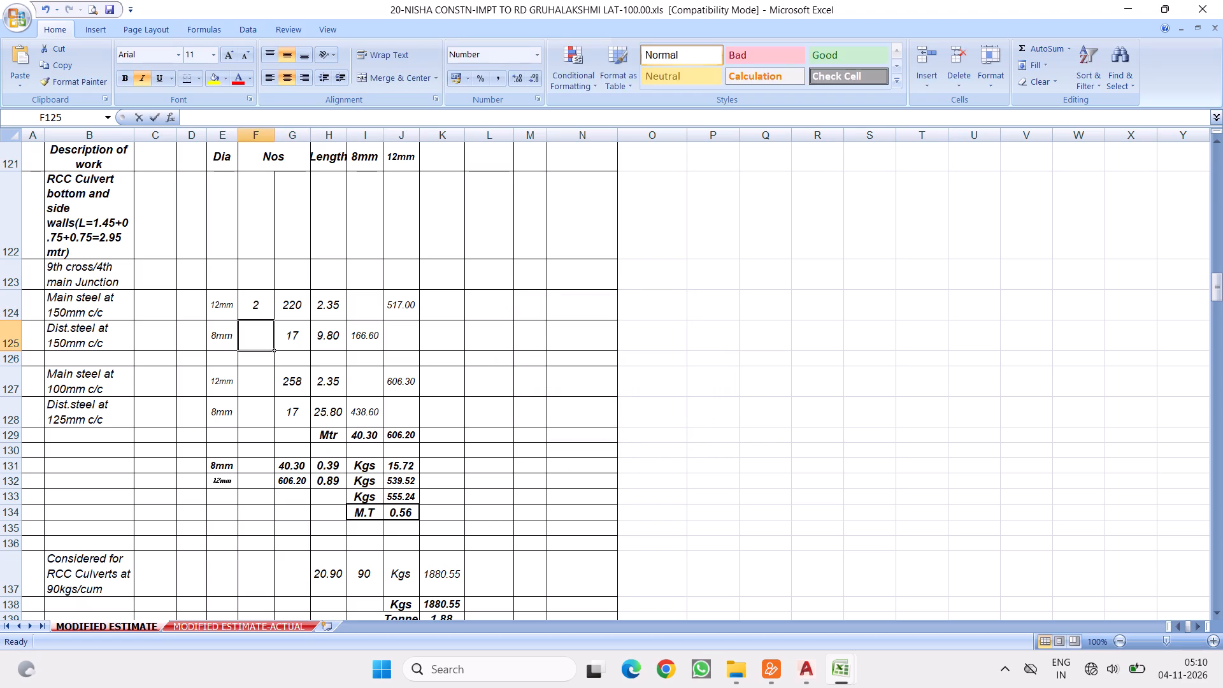
left_click(460, 361)
Set the first main steel row's bar count in G124 to 65 and its length in H124 to 2.95.
left_click(292, 300)
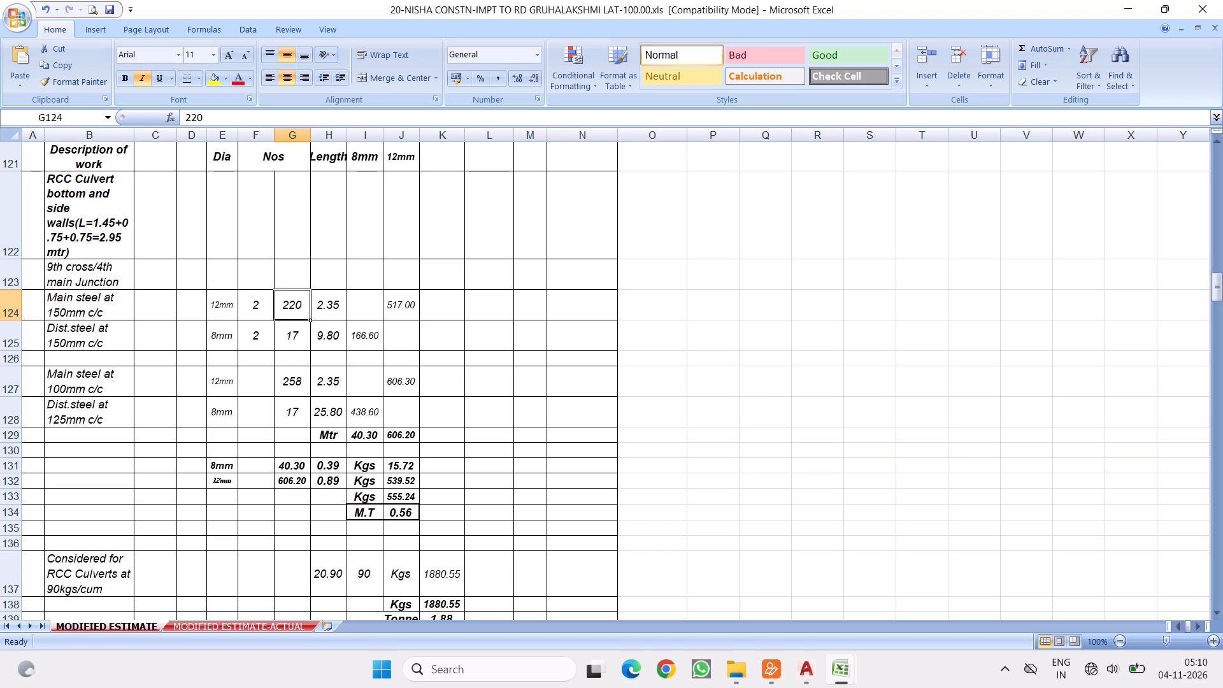
key("6")
key("5")
left_click(368, 367)
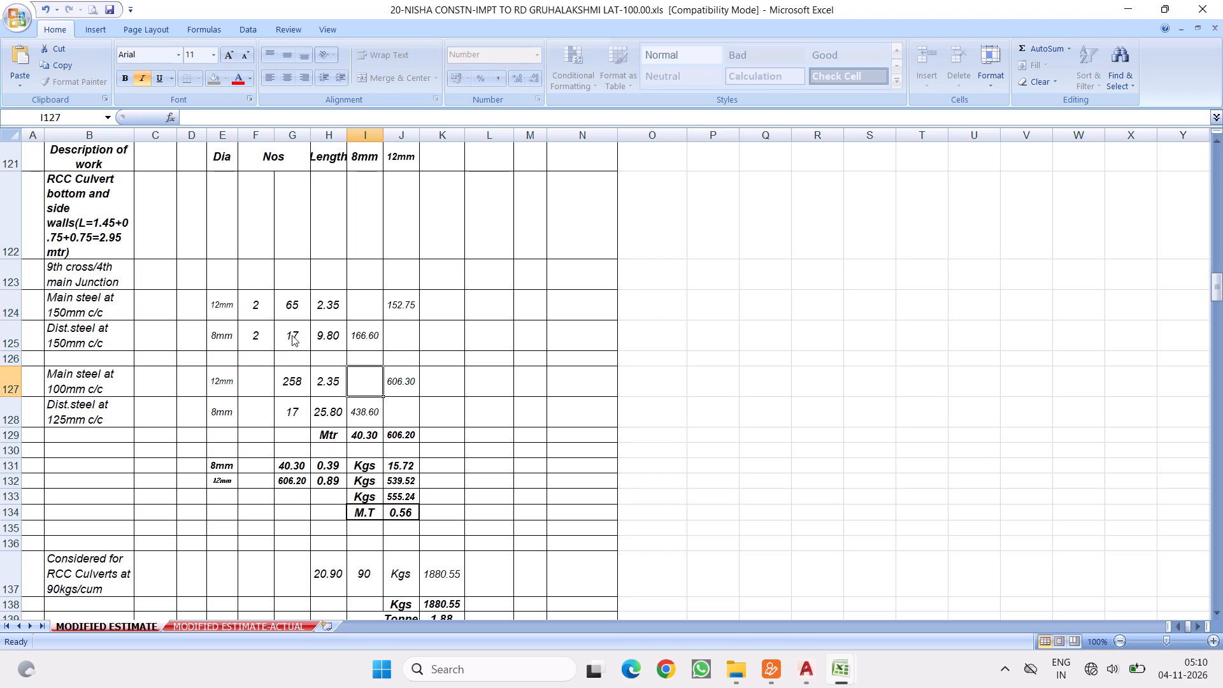
left_click(291, 334)
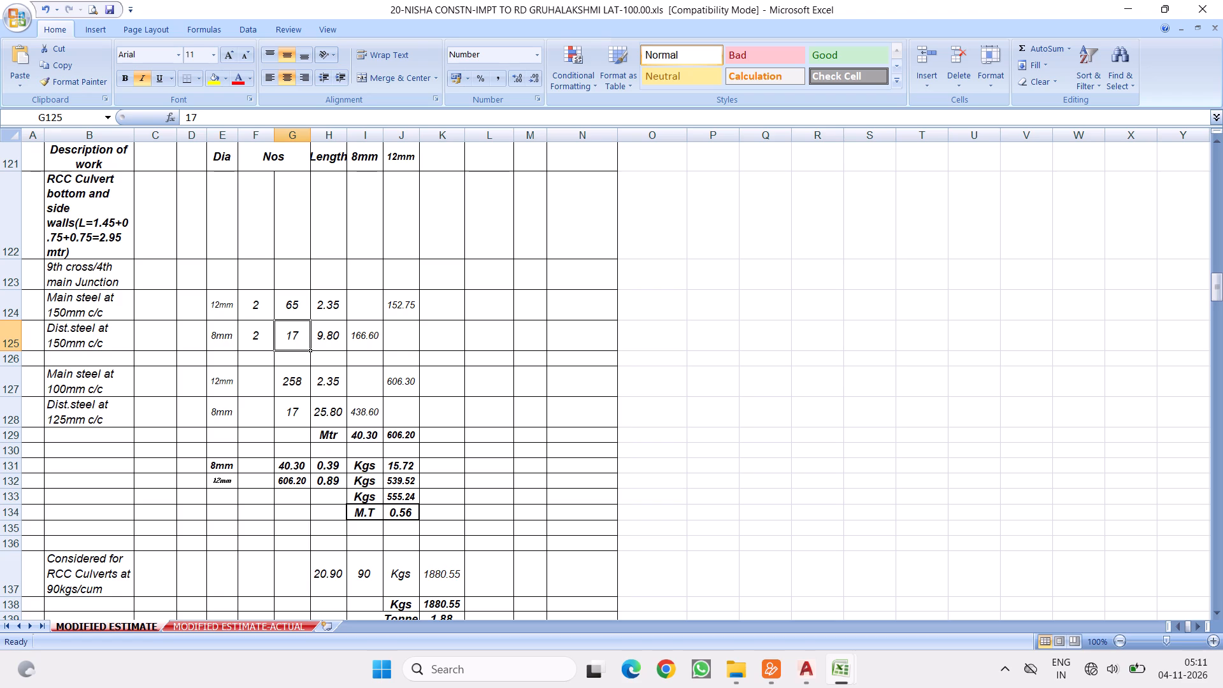
left_click(313, 299)
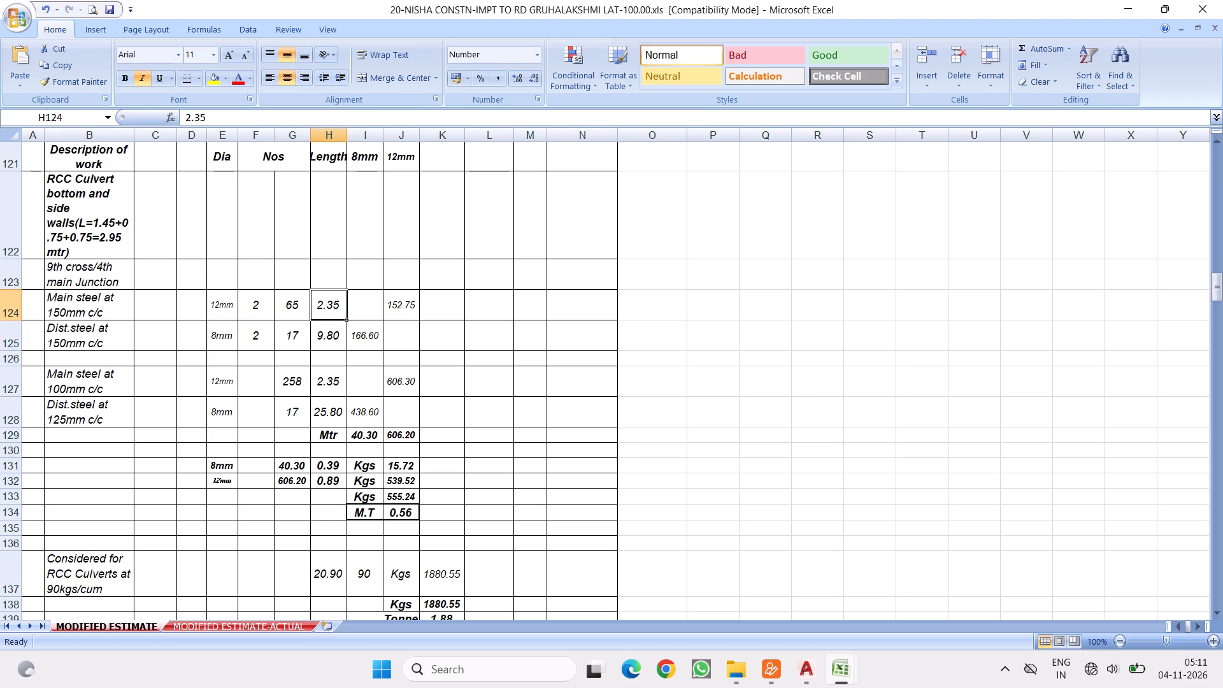
type("2.95")
key("Return")
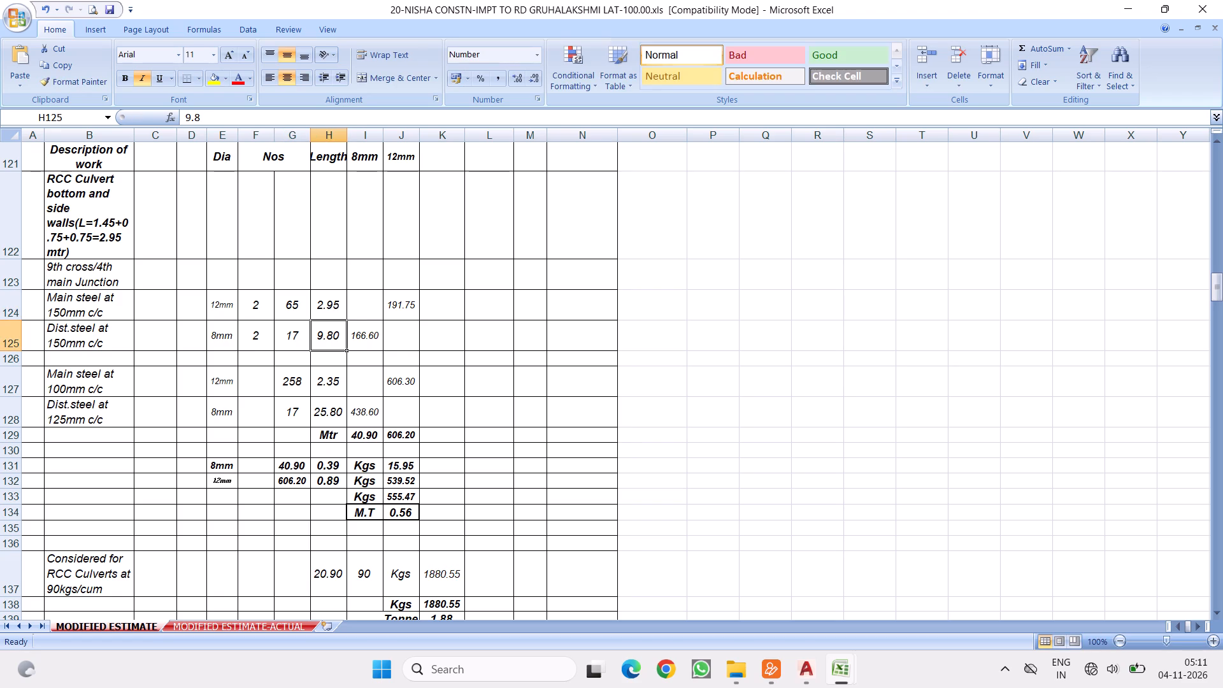
Set the first distribution steel row's bar count in G125 to 15.
left_click(292, 348)
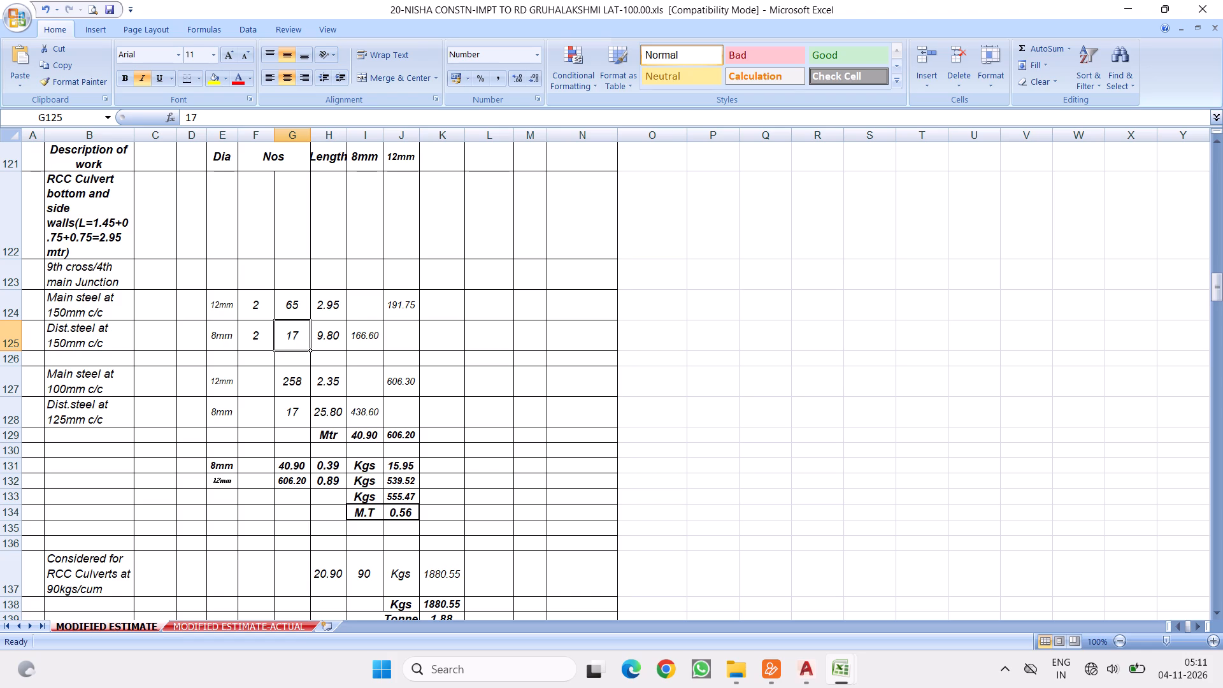
key("1")
key("5")
left_click(413, 386)
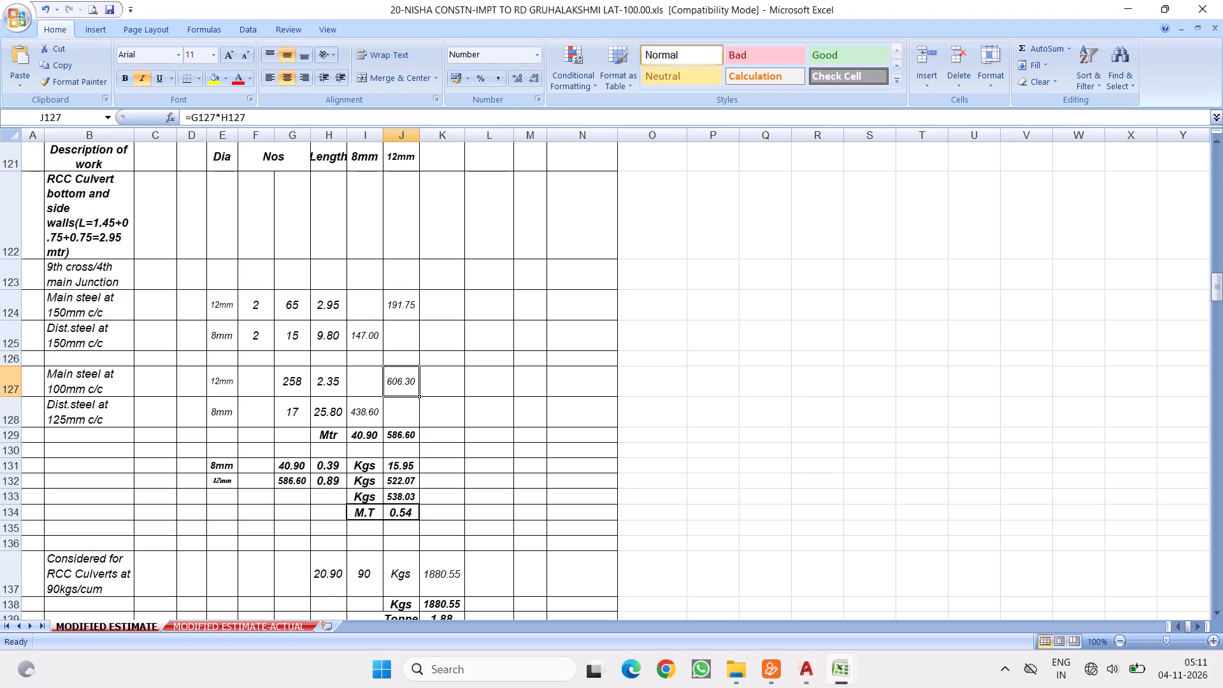
left_click(317, 331)
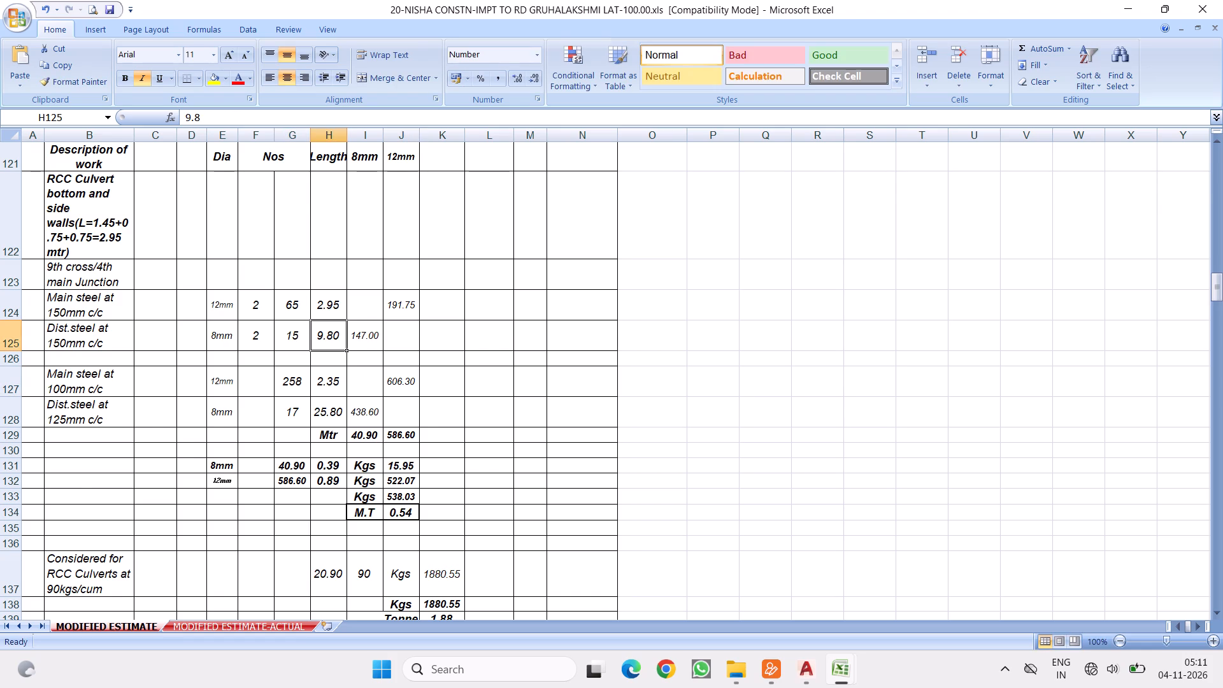
Move the 8mm and 12mm quantity block I121:J134 one column over so it starts at J121.
scroll(443, 335, "down", 4)
scroll(426, 267, "up", 3)
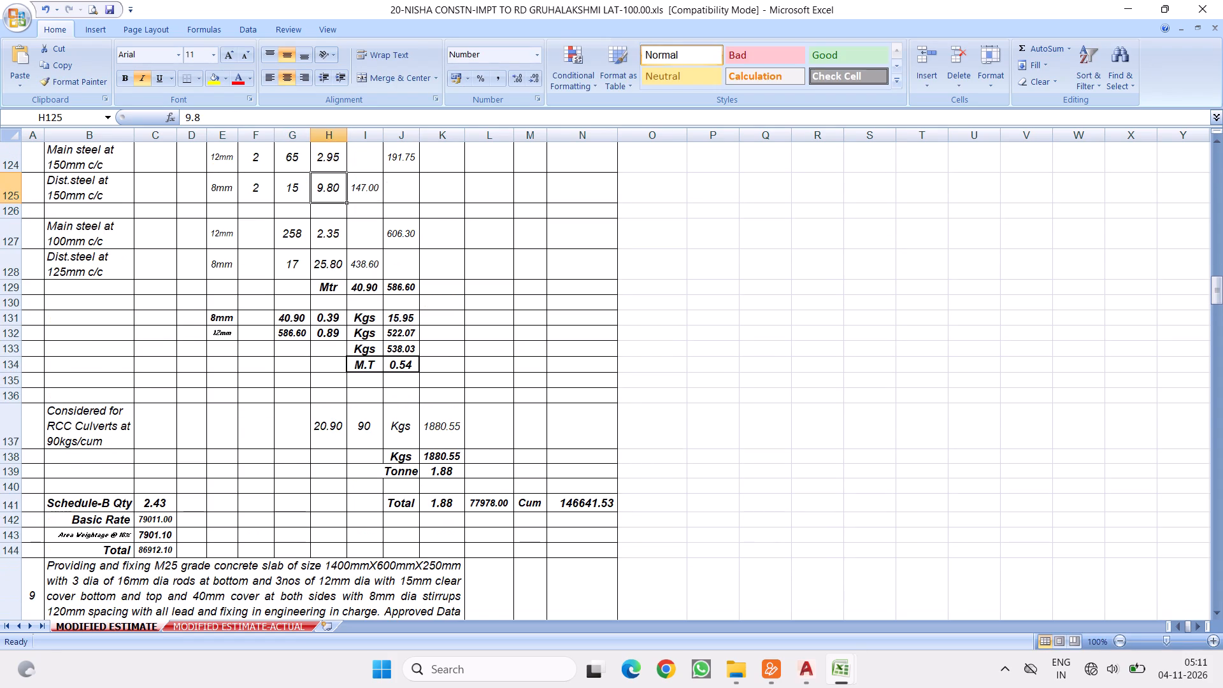
scroll(402, 283, "up", 2)
left_click_drag(368, 283, 375, 297)
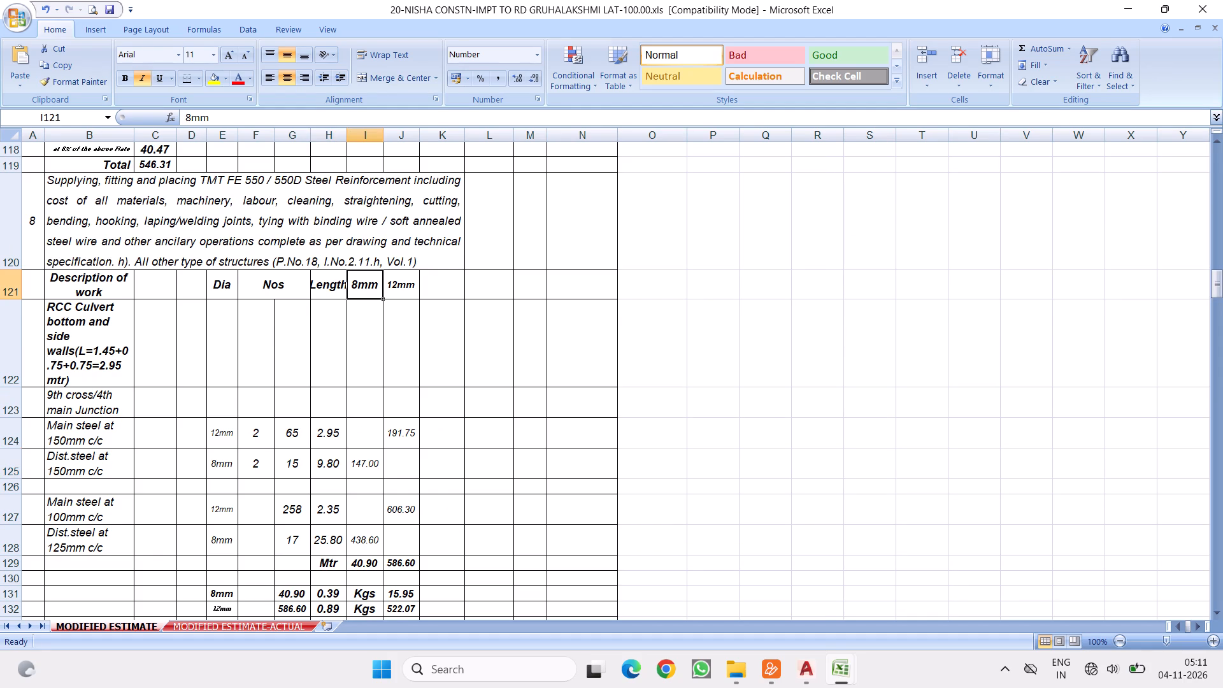
left_click_drag(375, 297, 392, 503)
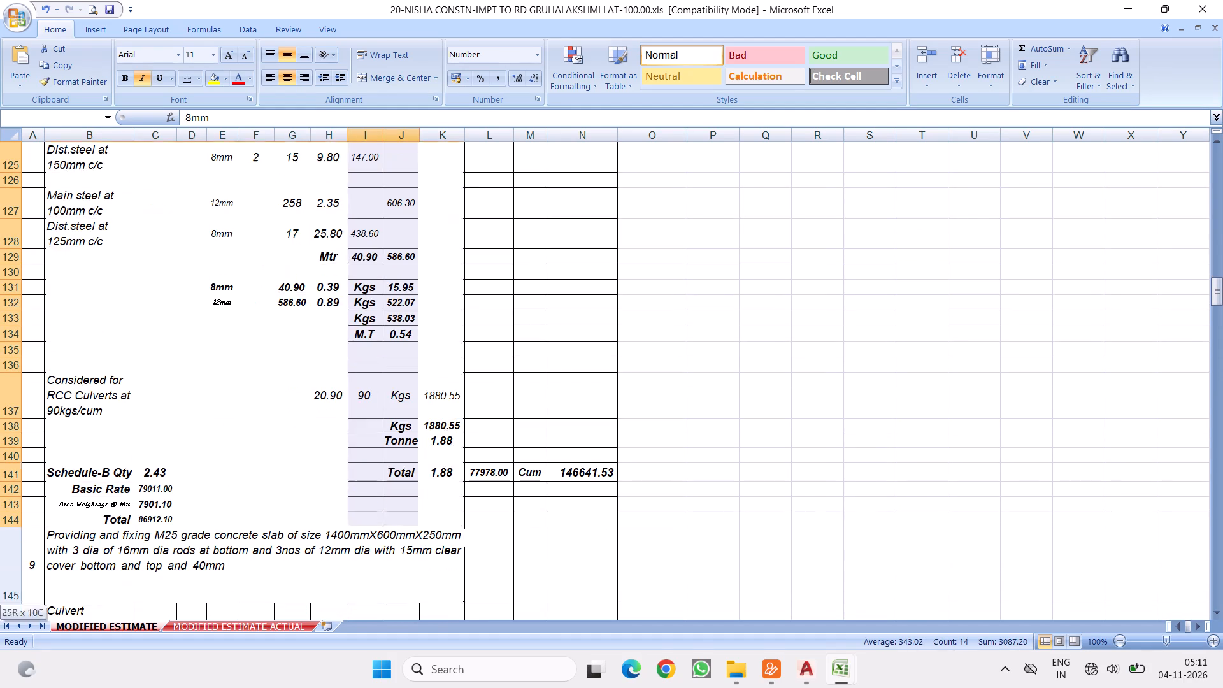
left_click_drag(392, 503, 402, 338)
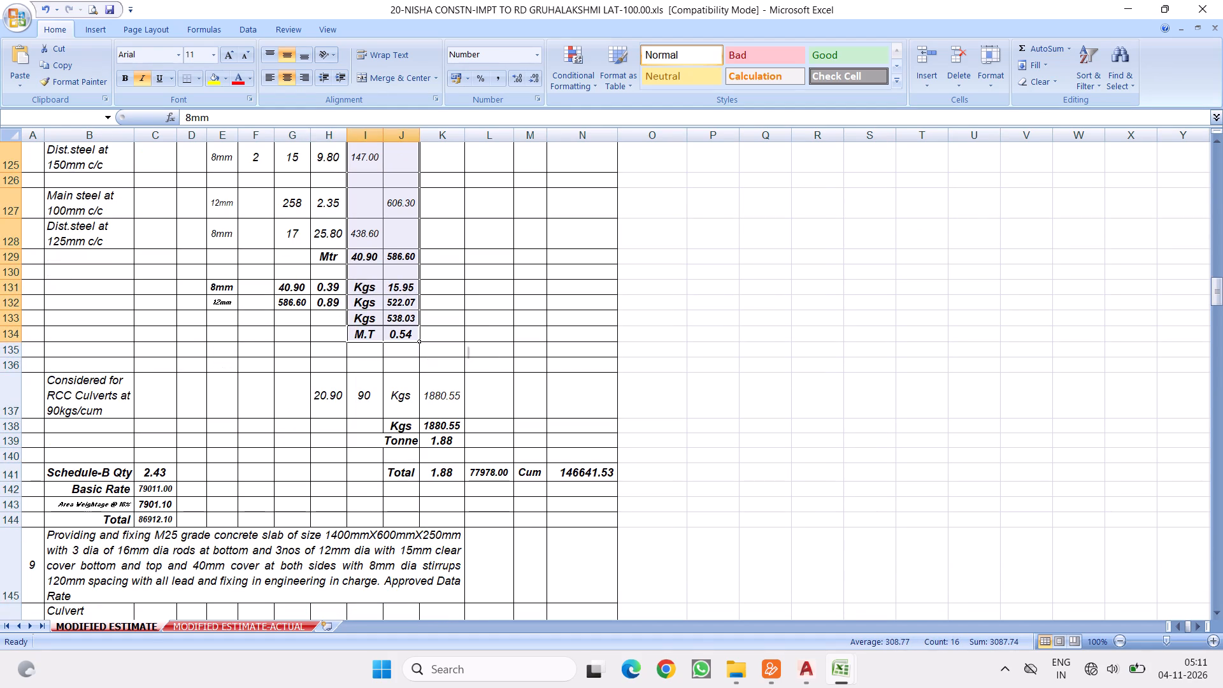
left_click_drag(420, 232, 434, 232)
key("Escape")
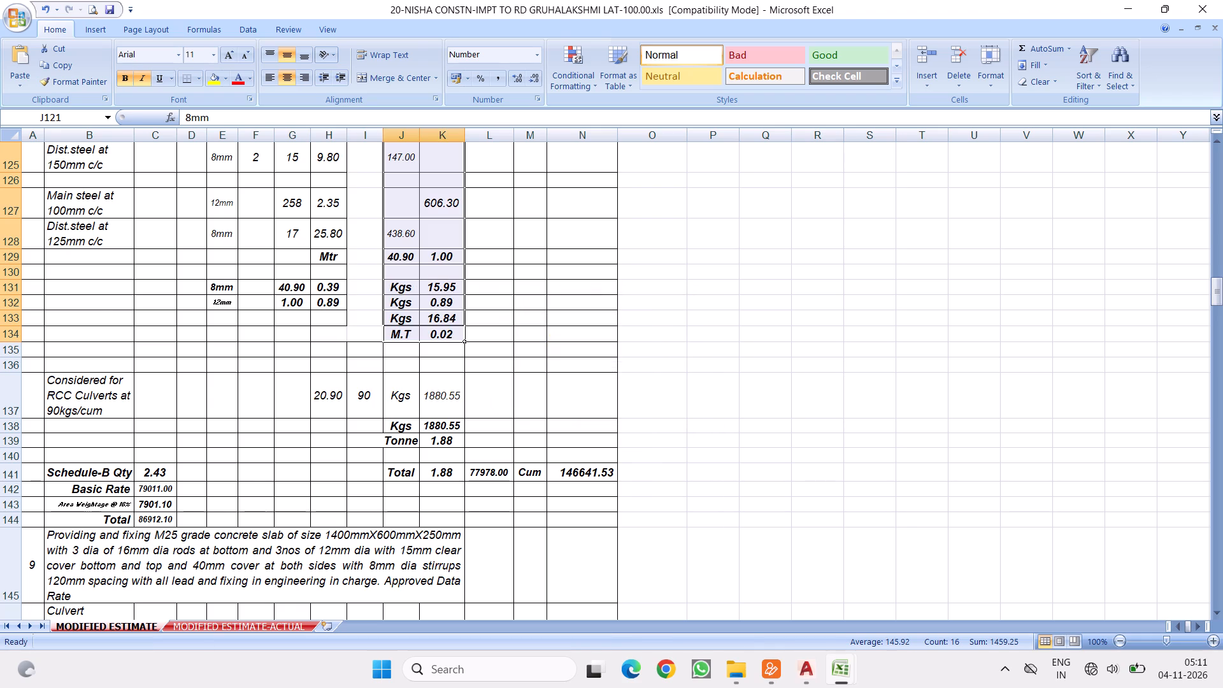
Apply all borders to the steel measurement range H121:K134.
scroll(414, 340, "up", 3)
scroll(399, 334, "down", 1)
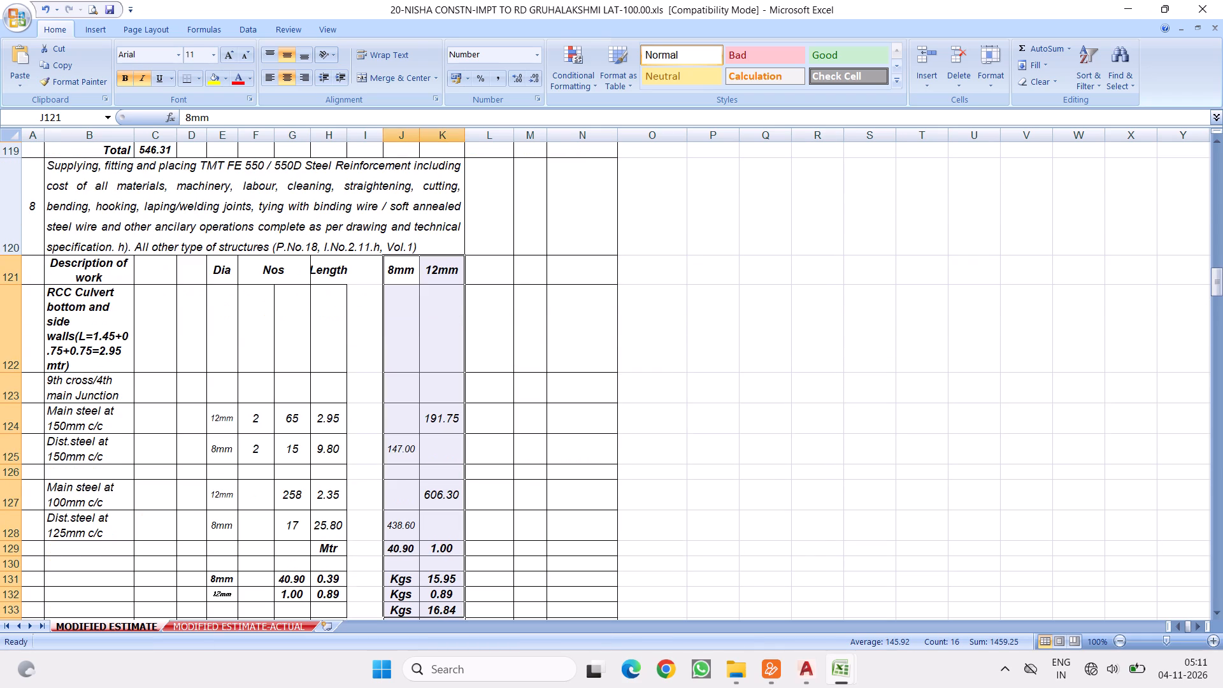
left_click_drag(326, 268, 440, 357)
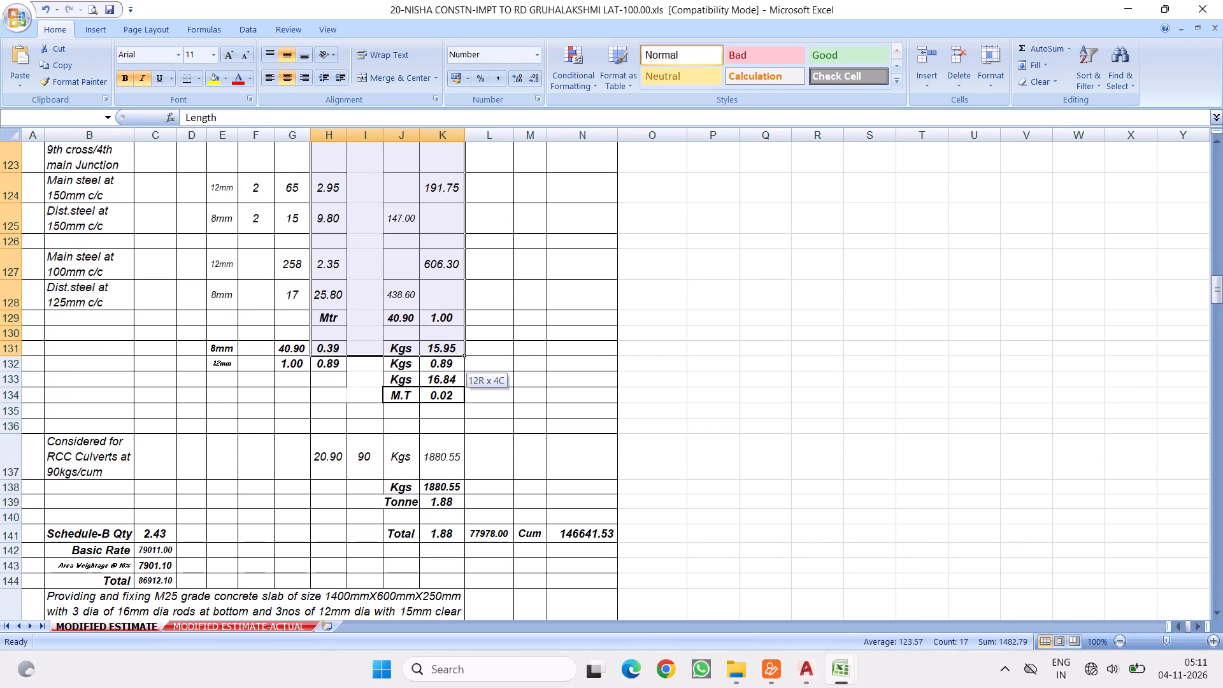
left_click_drag(440, 357, 439, 402)
left_click(201, 75)
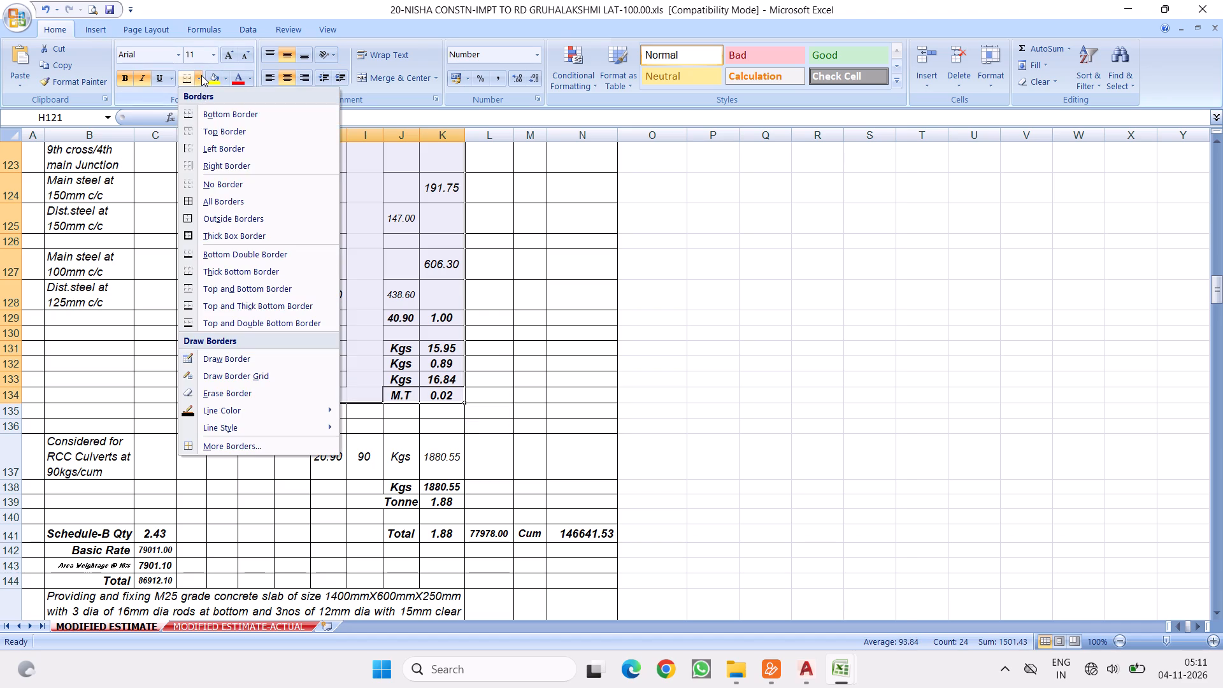
left_click(189, 201)
scroll(380, 396, "down", 1)
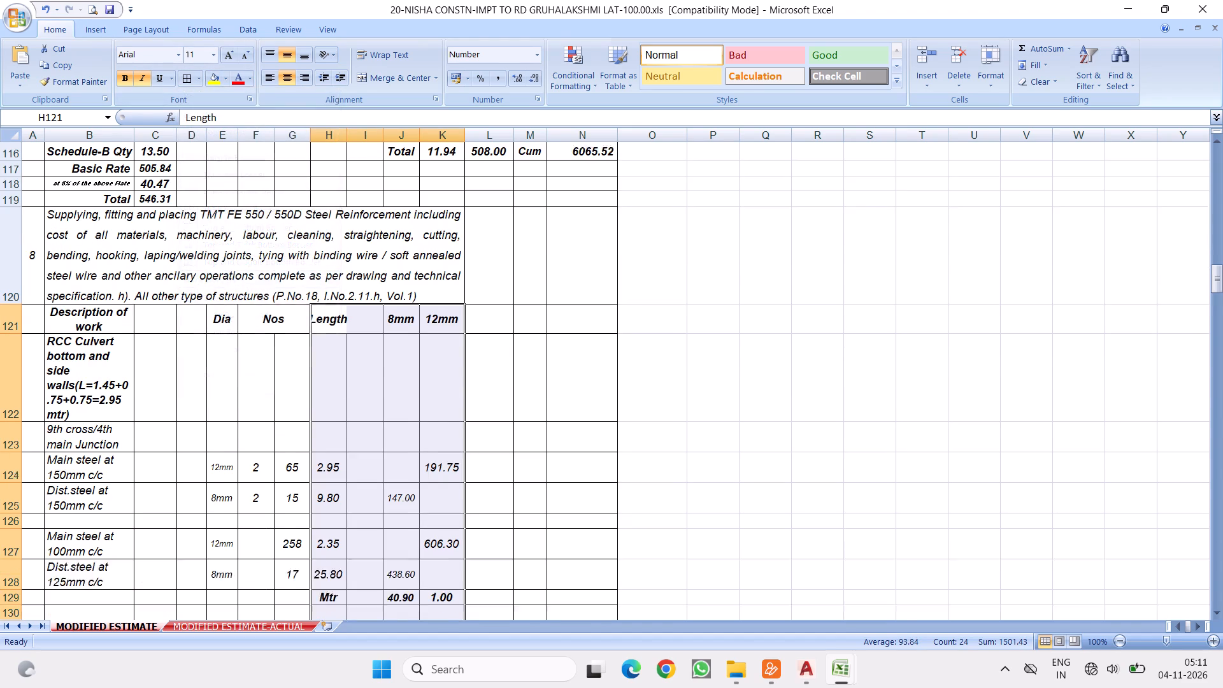
scroll(373, 398, "down", 2)
scroll(354, 312, "up", 3)
left_click(474, 389)
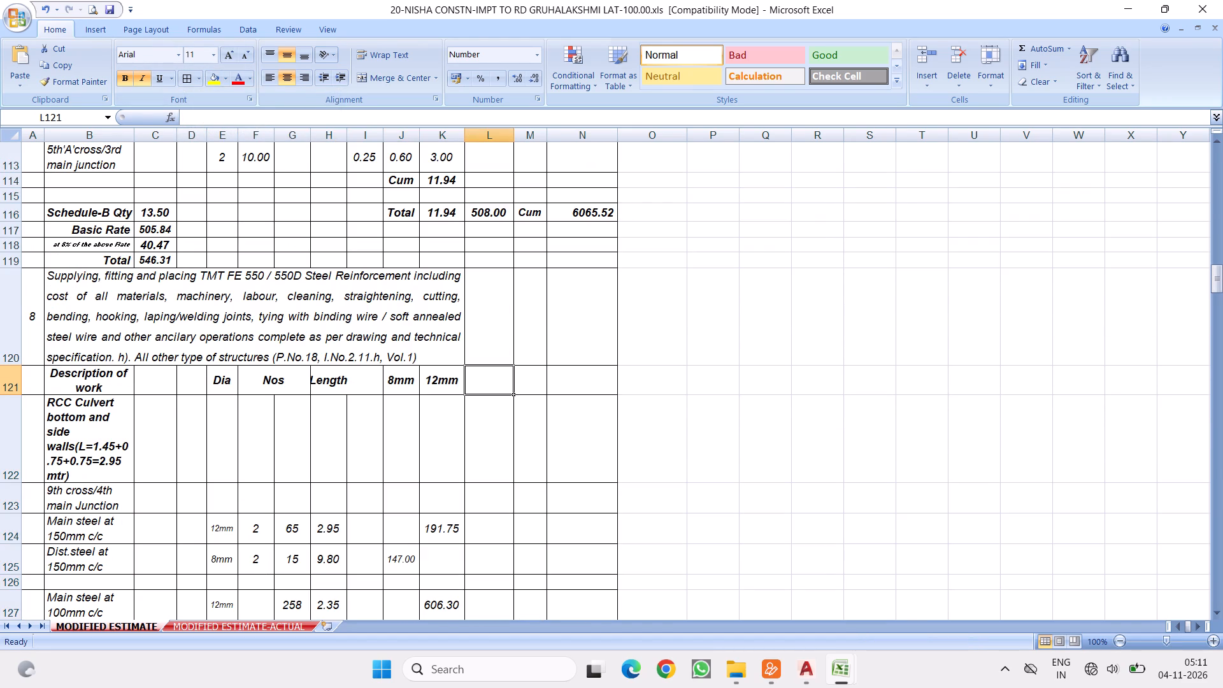
Set the Length heading in H121 to shrink to fit its cell.
left_click(320, 379)
scroll(326, 385, "down", 2)
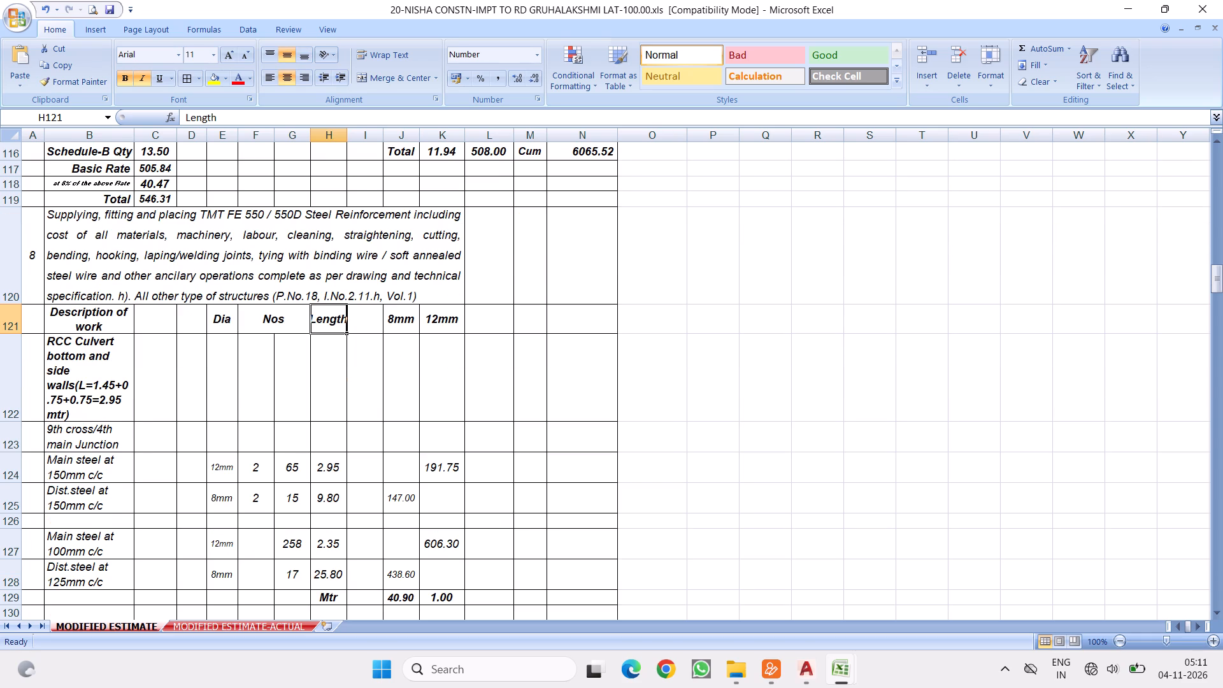
left_click(394, 271)
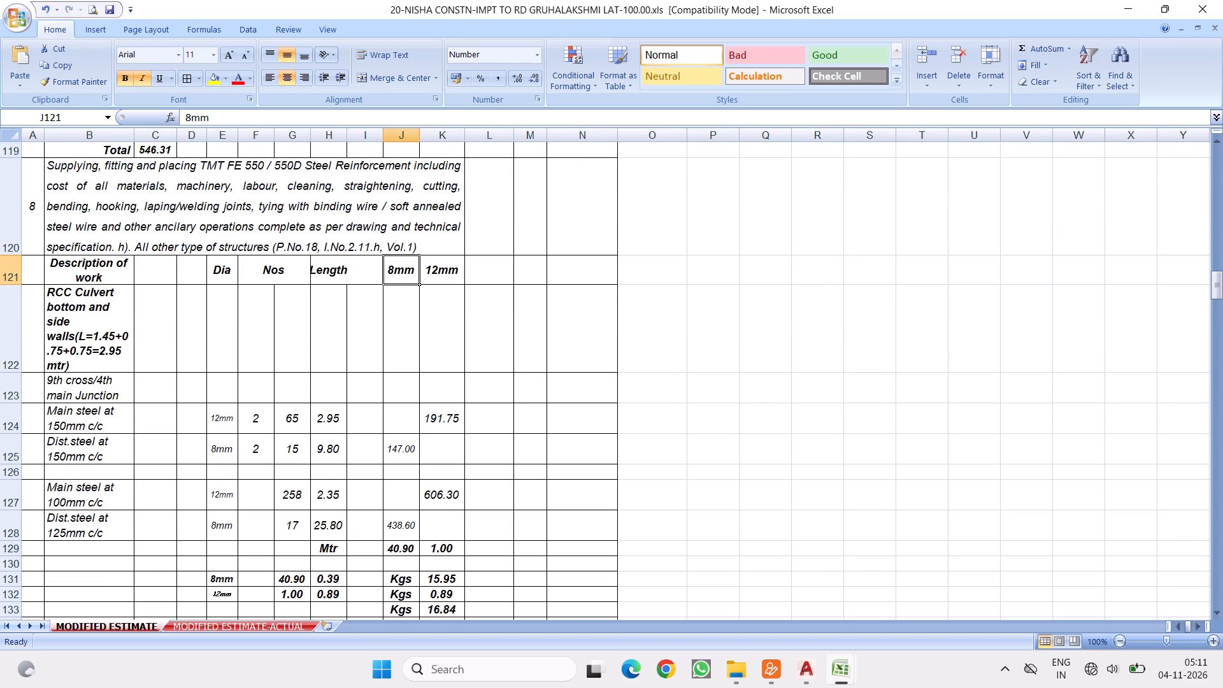
left_click(326, 270)
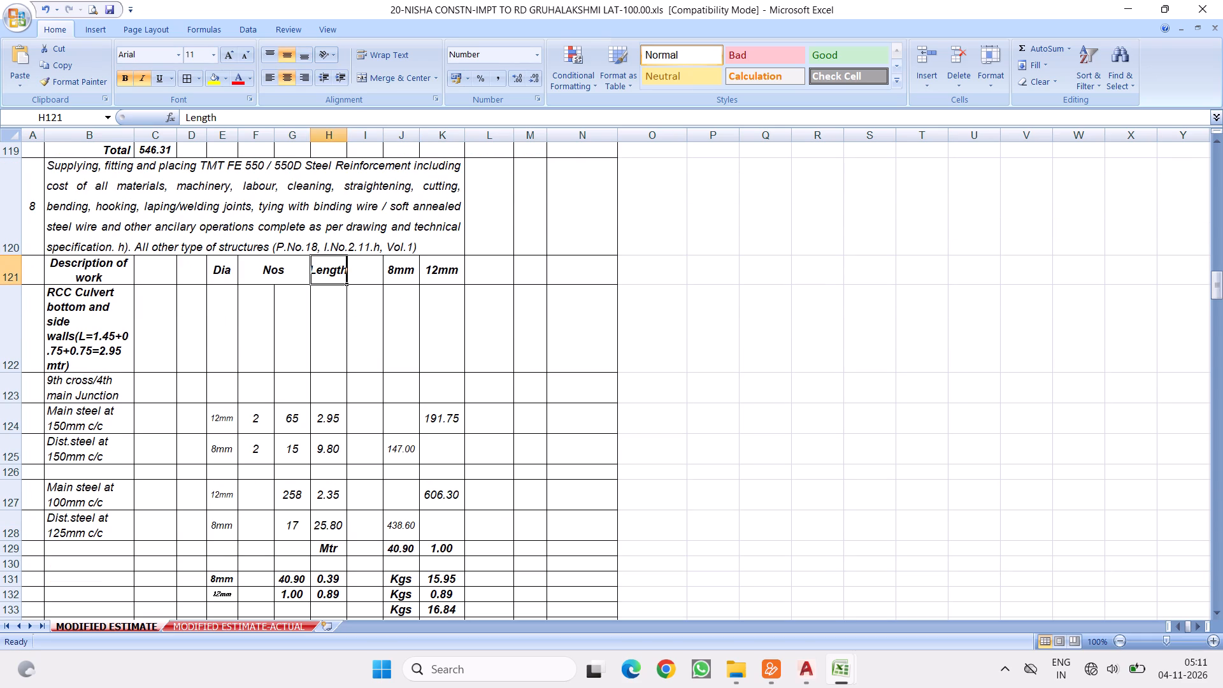
right_click(333, 273)
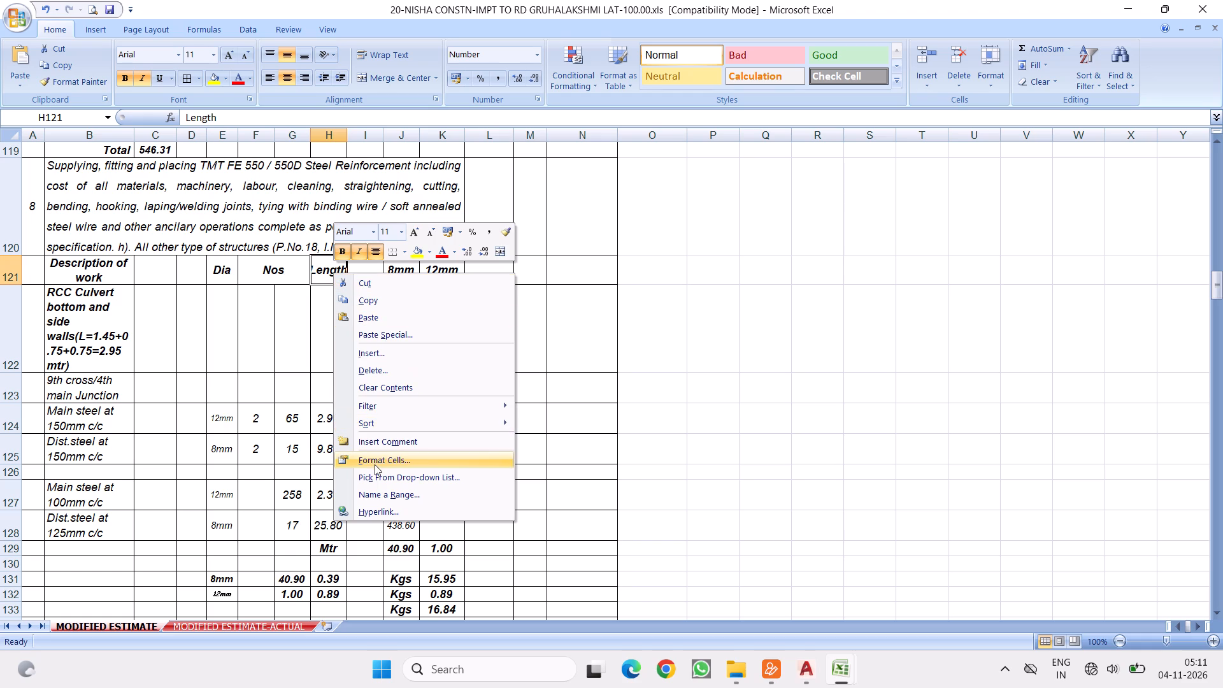
left_click(373, 457)
left_click(206, 453)
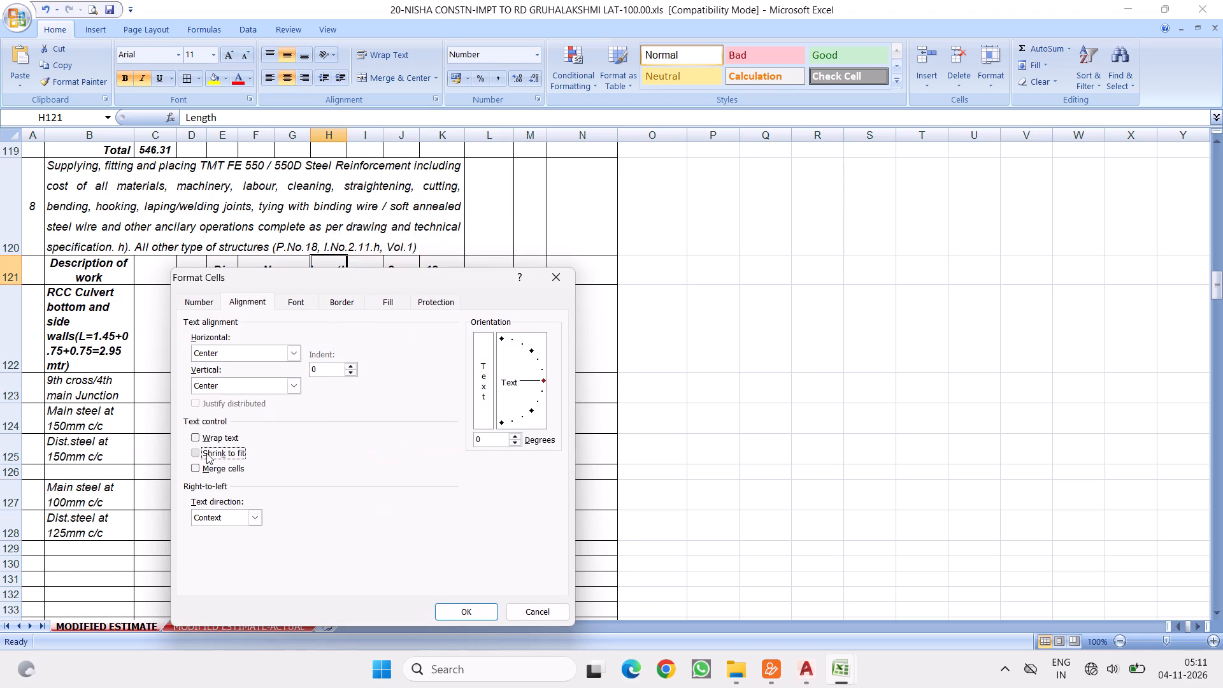
left_click(455, 610)
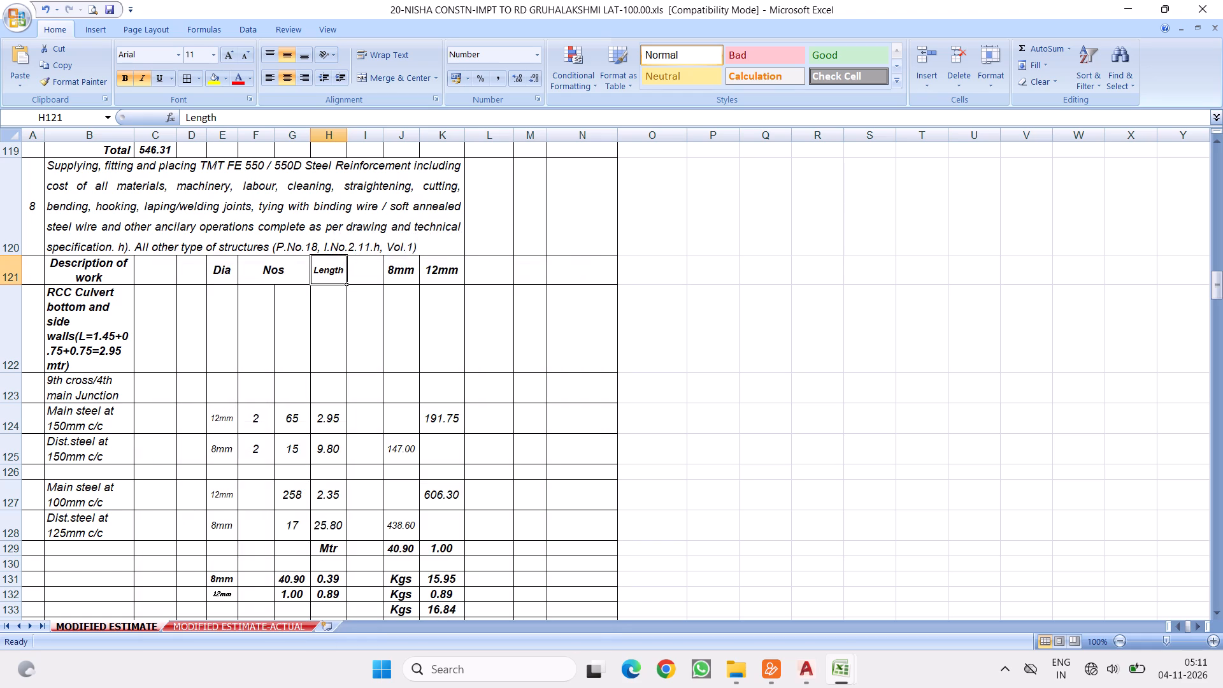
Copy the Length heading's format onto the 8mm and 12mm headings J121:K121 with Format Painter.
left_click(46, 80)
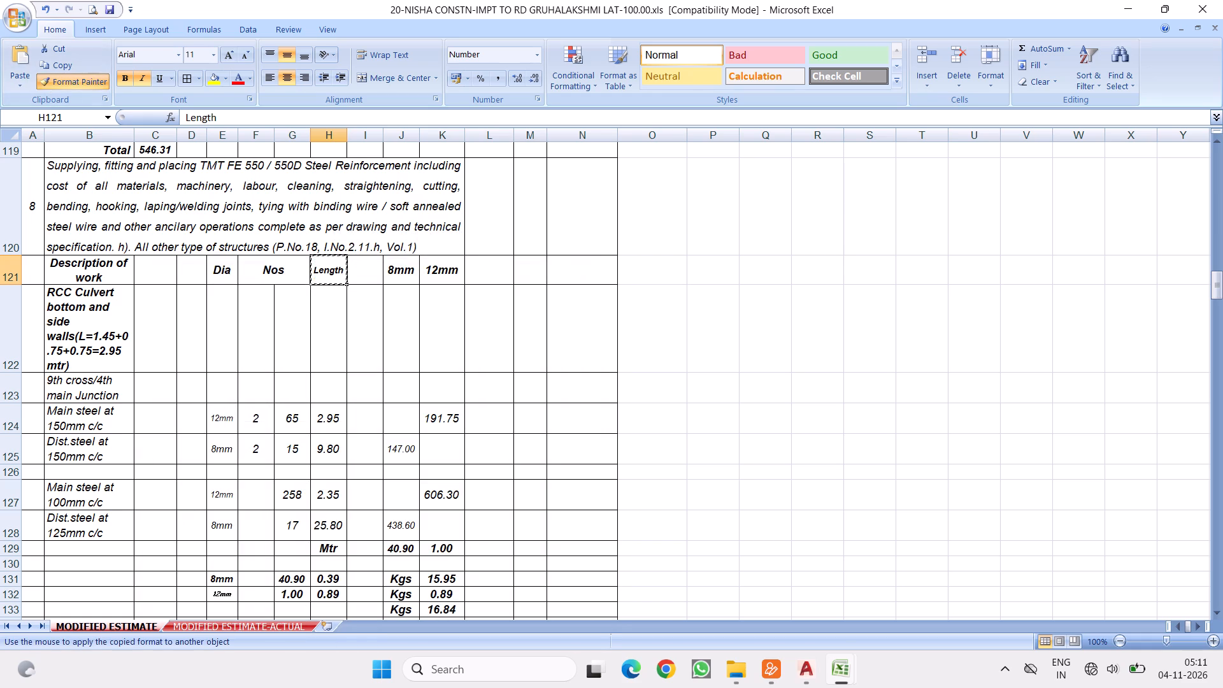
left_click_drag(395, 268, 436, 269)
scroll(351, 342, "down", 3)
scroll(338, 319, "up", 3)
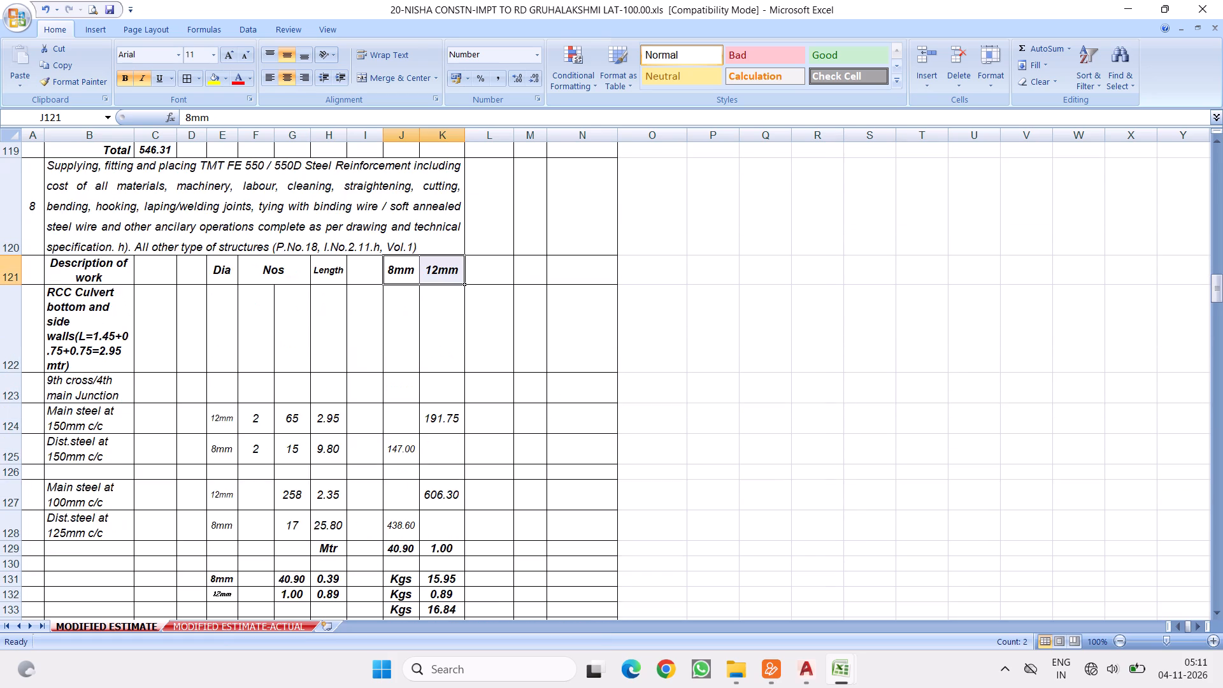
Insert three blank rows at row 126, below the 9th cross/4th main junction steel rows.
scroll(333, 324, "down", 1)
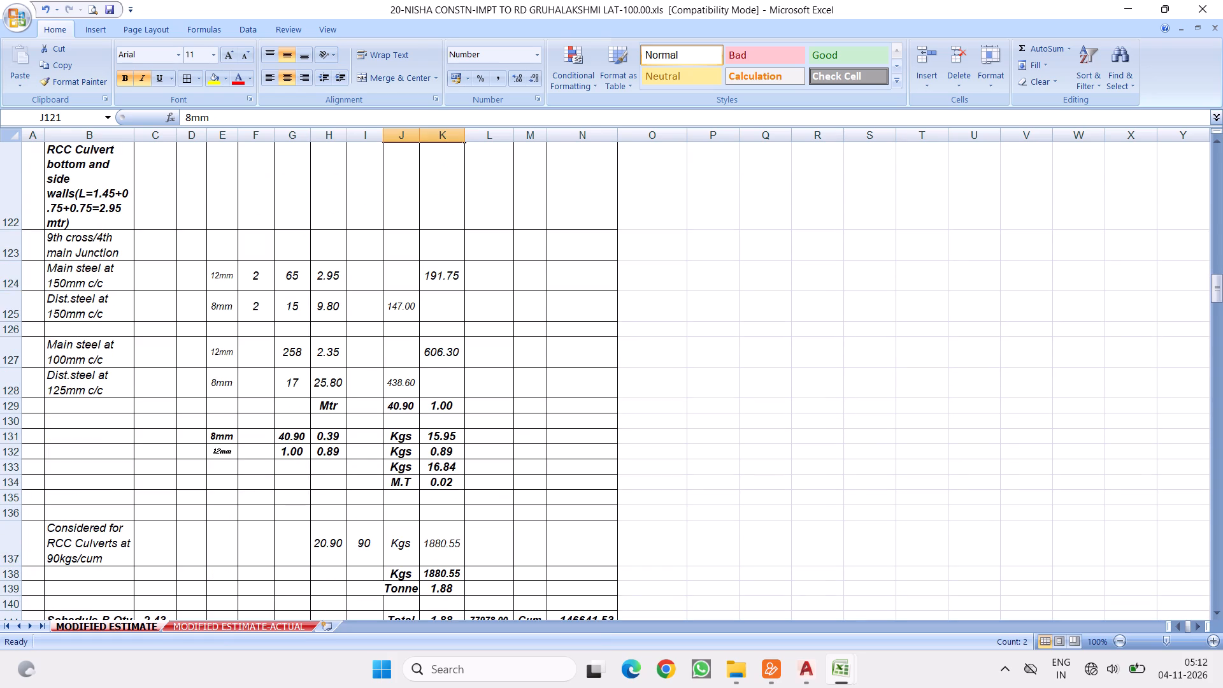
left_click(297, 283)
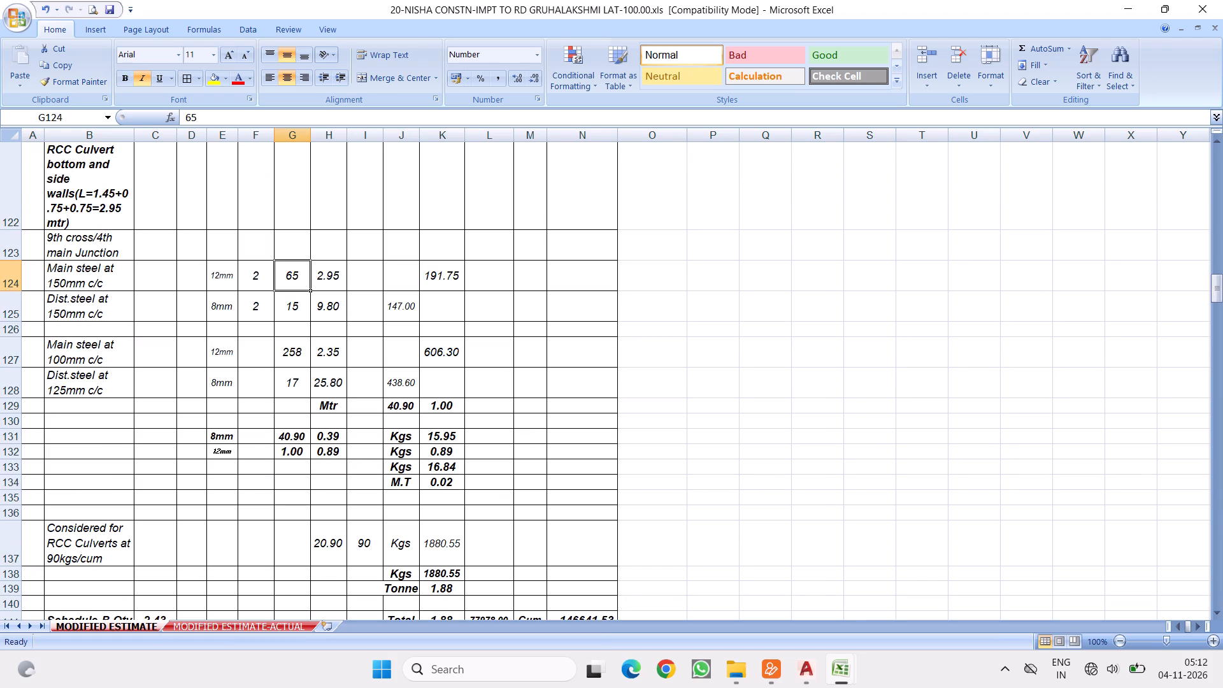
left_click_drag(11, 329, 15, 369)
right_click(76, 347)
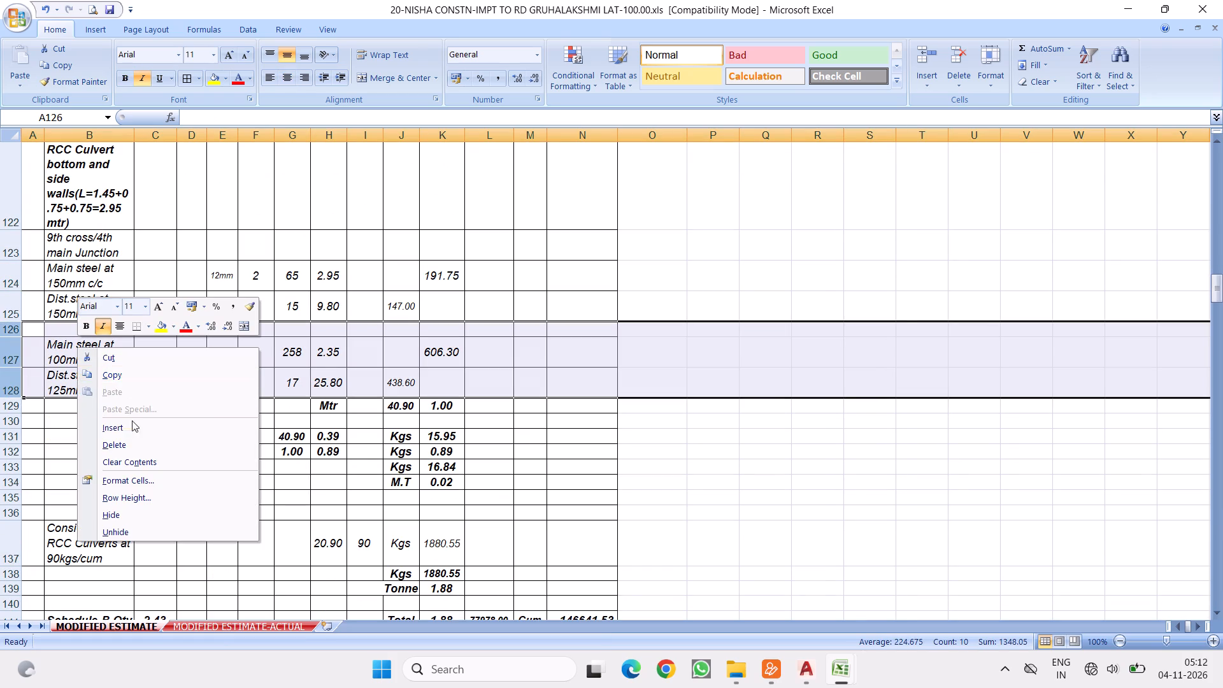
left_click(118, 426)
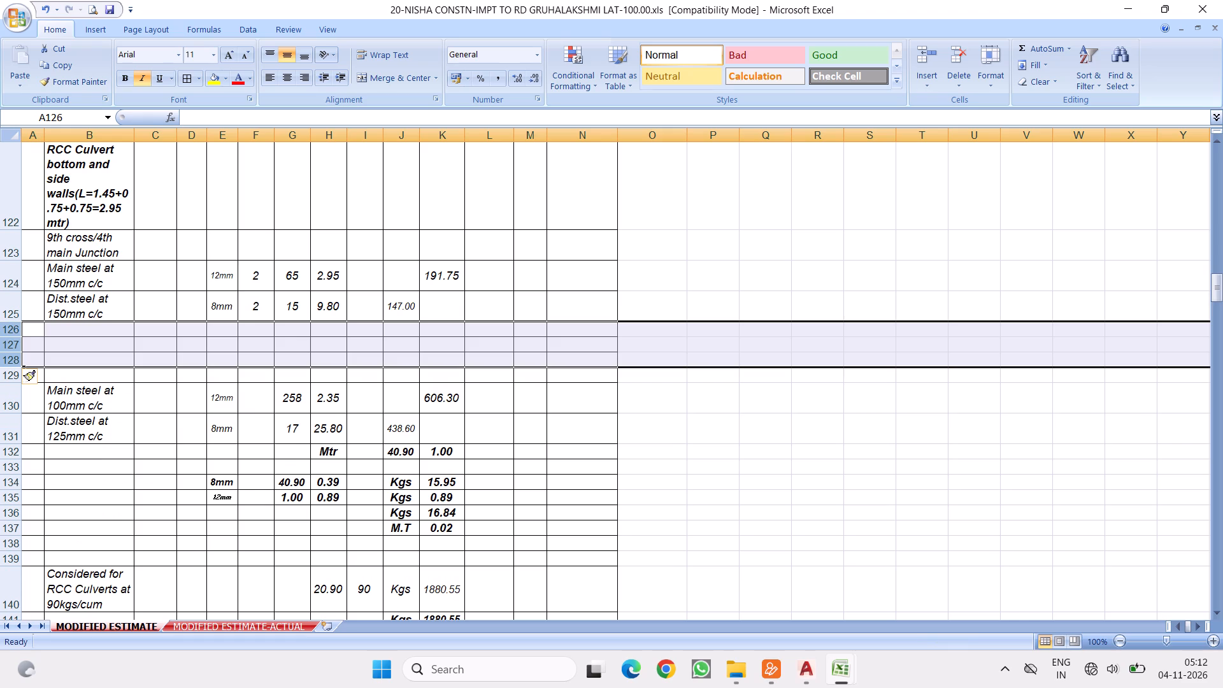
Set the 9th cross/4th main junction's 12mm main steel length in K124 to the formula =F124*G124*H124.
left_click(325, 296)
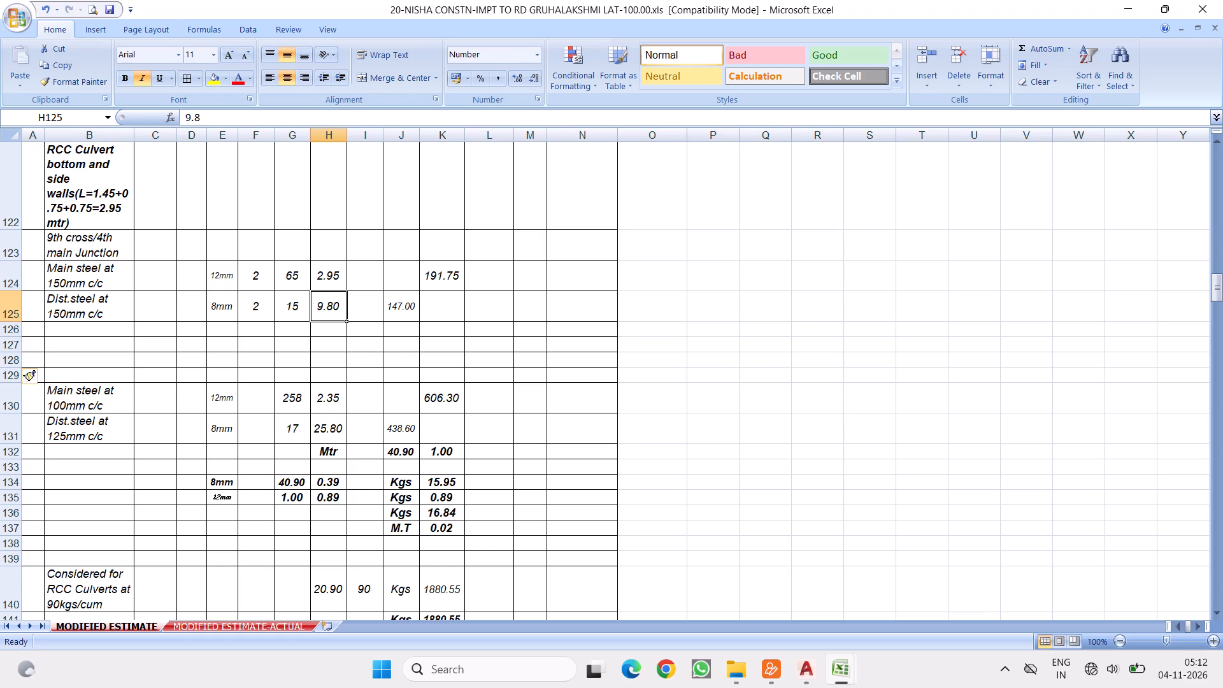
left_click(445, 273)
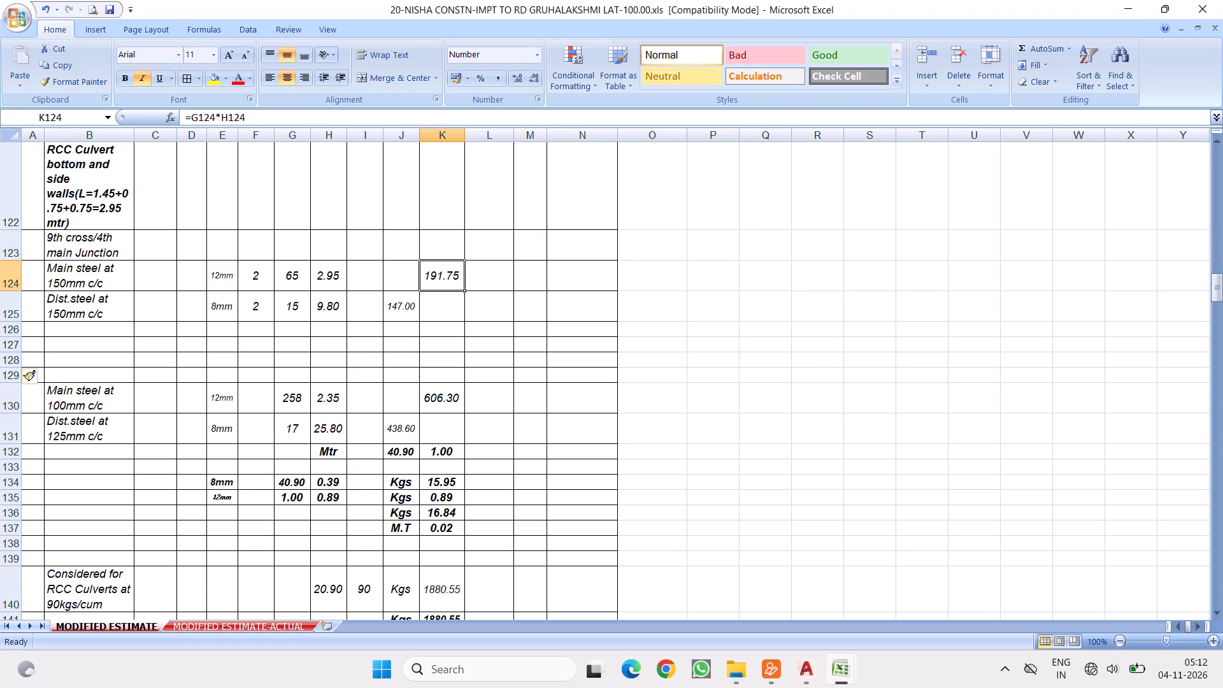
key("equal")
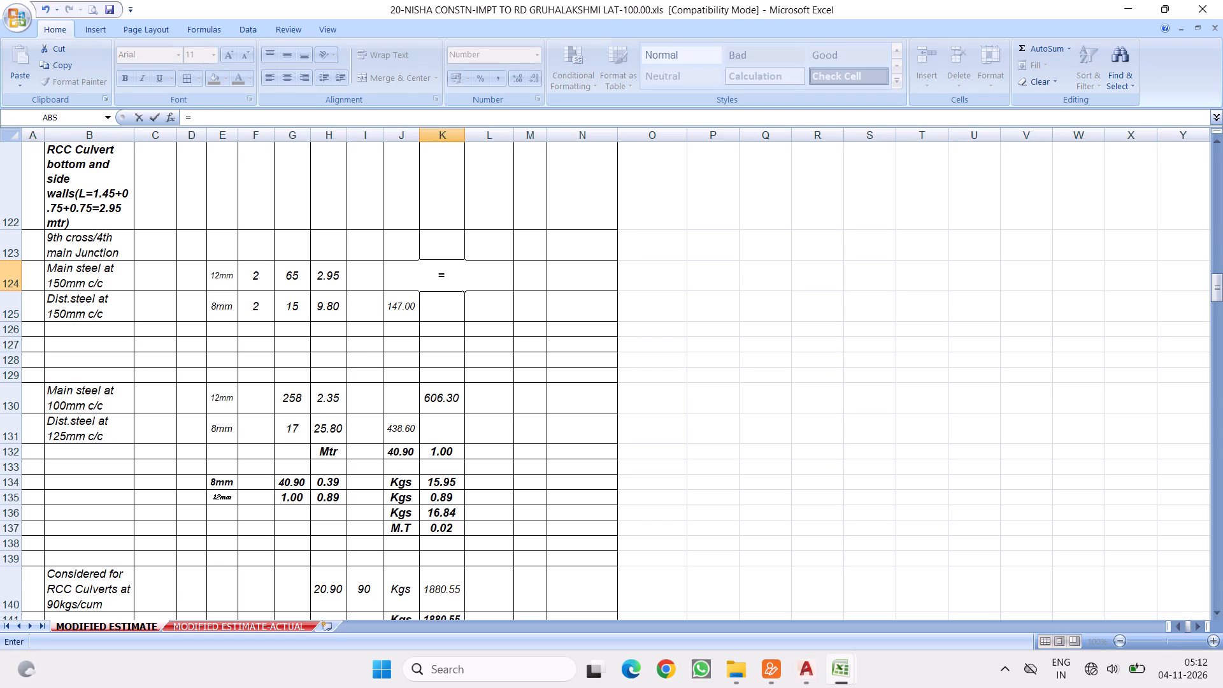
left_click(261, 275)
key("shift+asterisk")
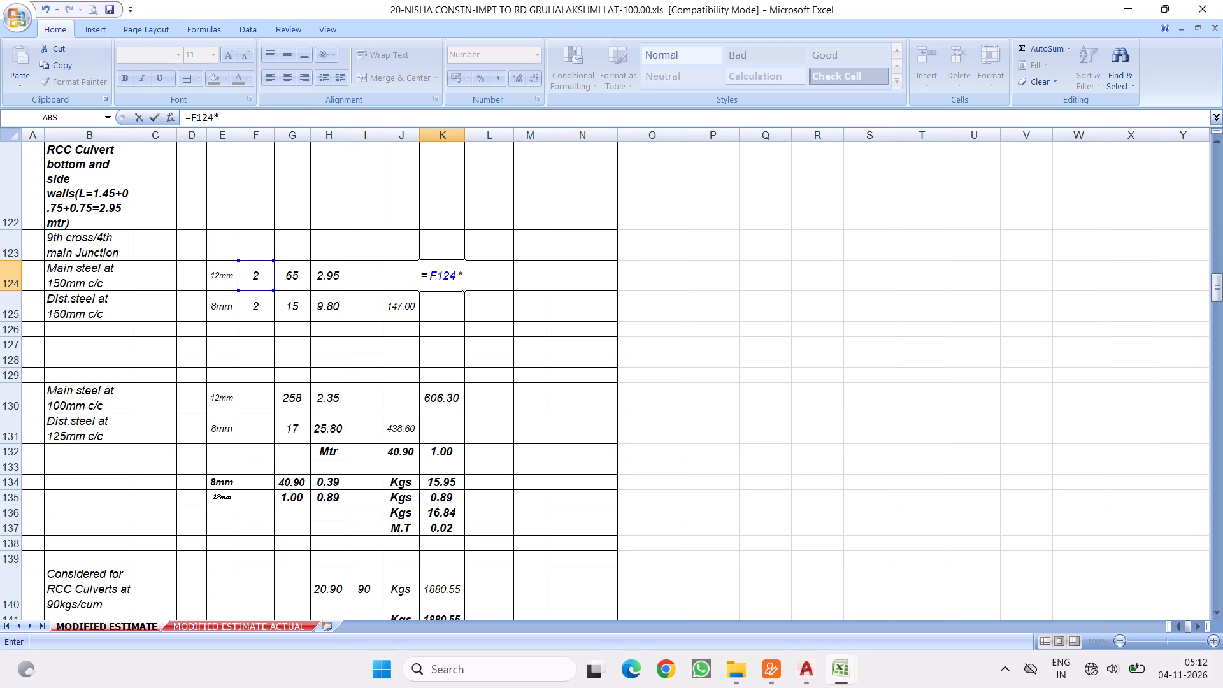
left_click(290, 275)
key("shift+asterisk")
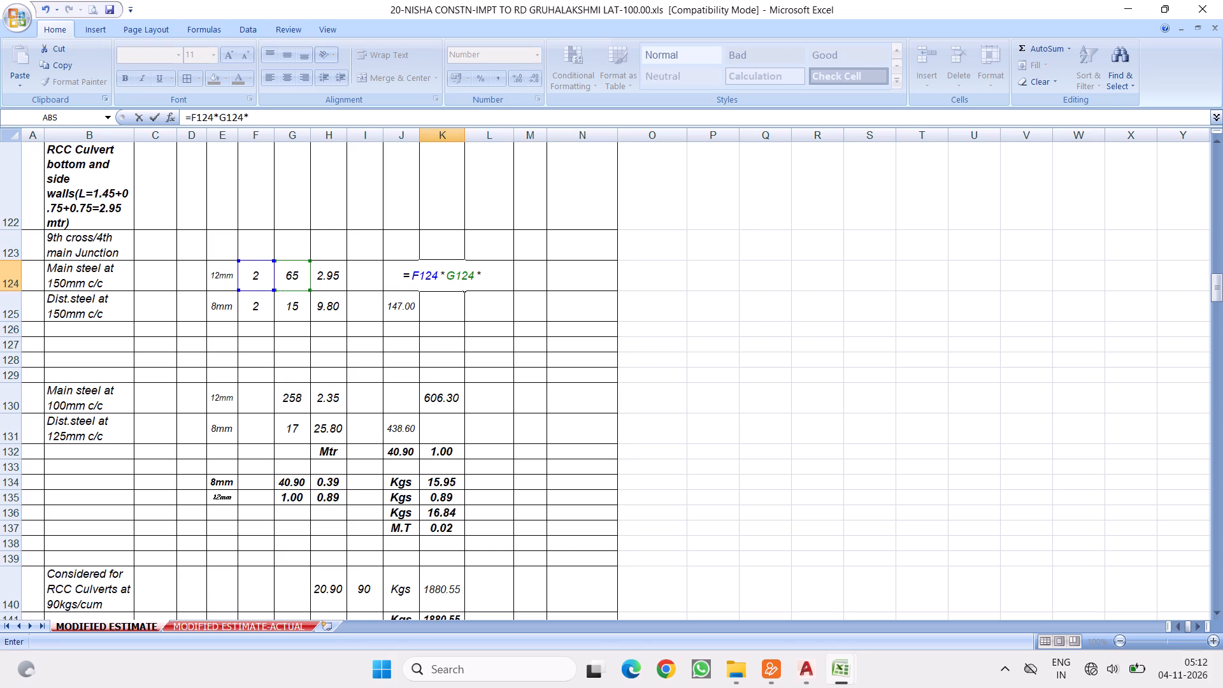
left_click(324, 277)
key("Return")
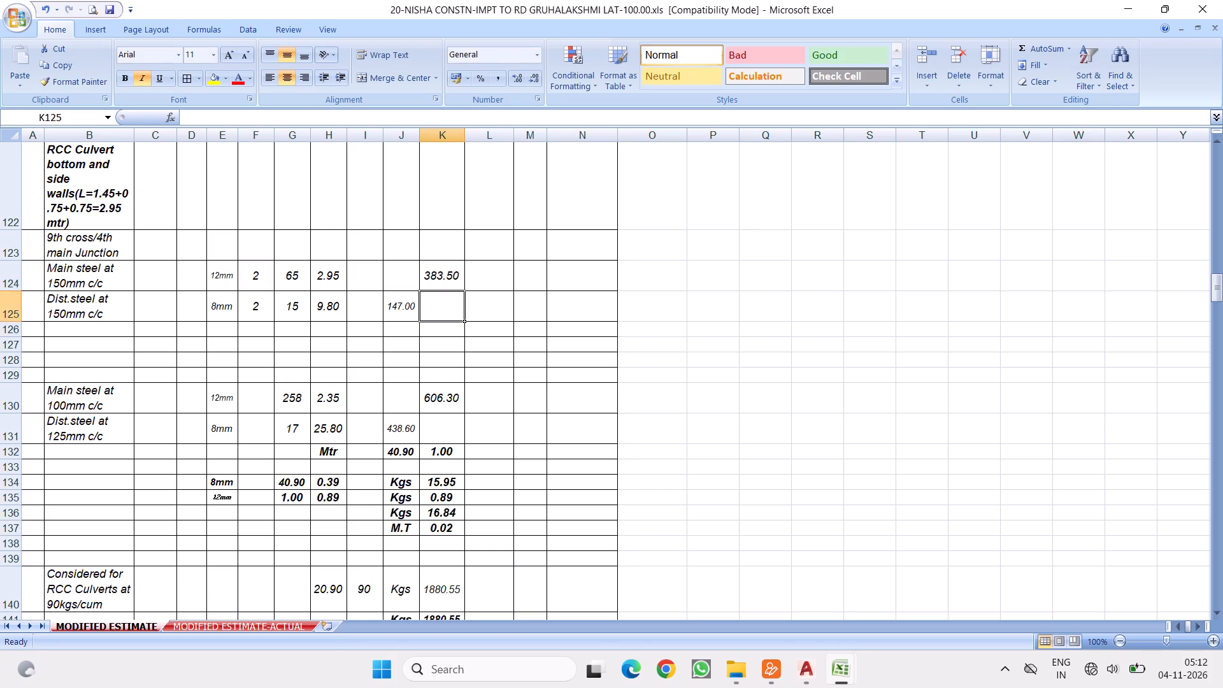
Set the 9th cross/4th main junction's 8mm distribution steel length in J125 to the formula =F125*G125*H125.
left_click(406, 309)
key("equal")
left_click(260, 305)
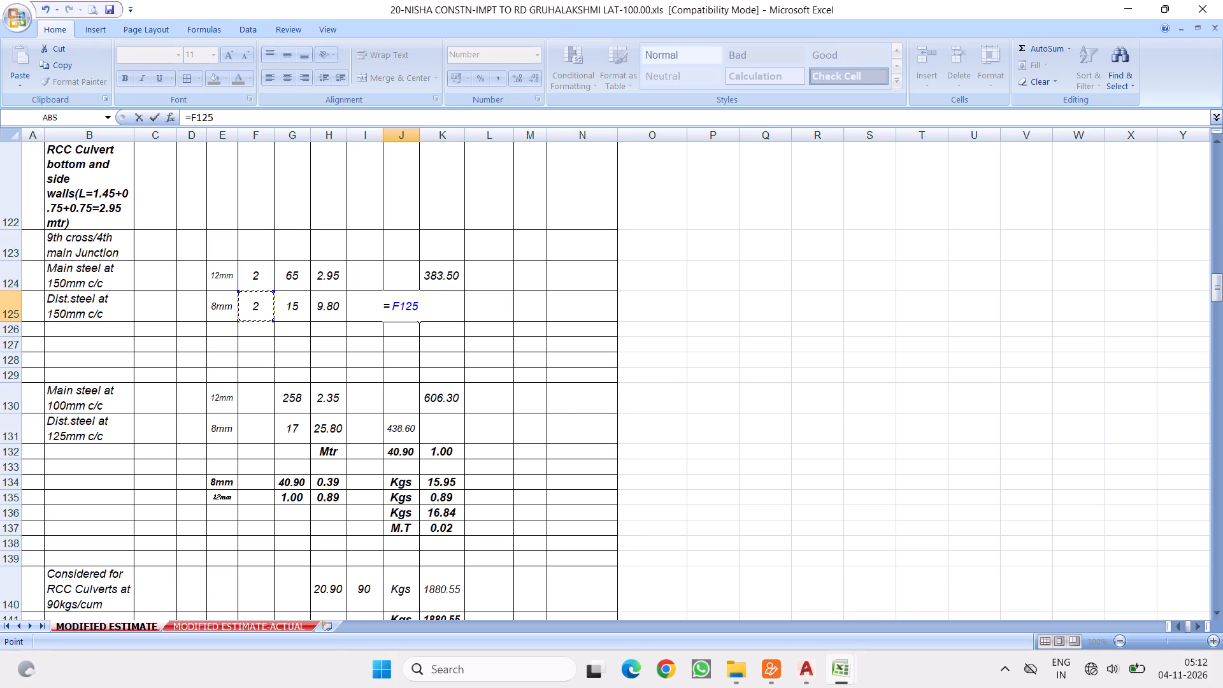
key("shift+asterisk")
left_click(301, 310)
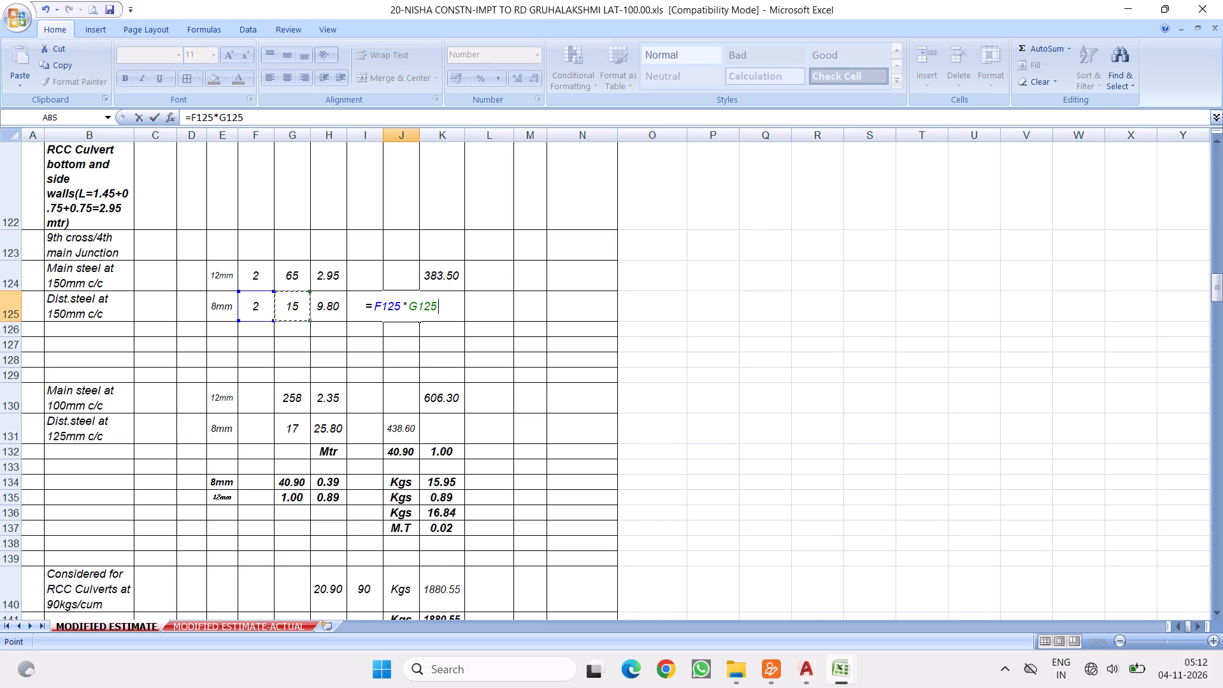
key("shift+asterisk")
left_click(326, 301)
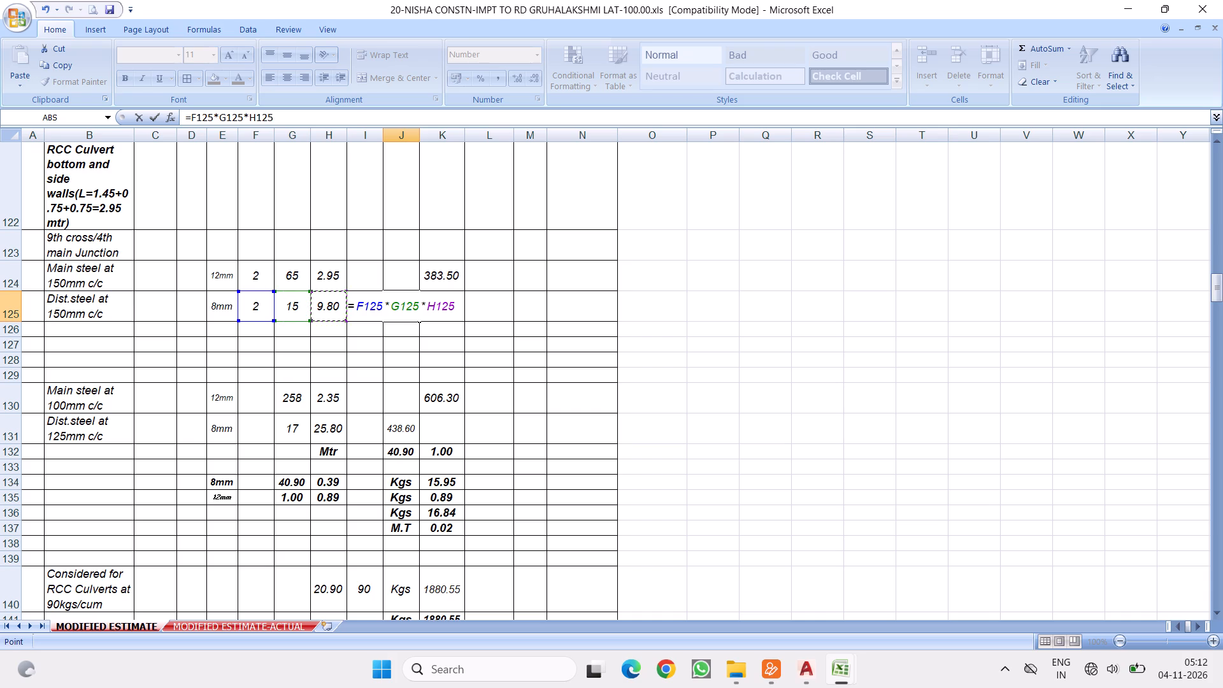
key("Return")
Set the steel measurement cells E124:K125 to shrink to fit.
left_click_drag(222, 271, 462, 311)
right_click(294, 289)
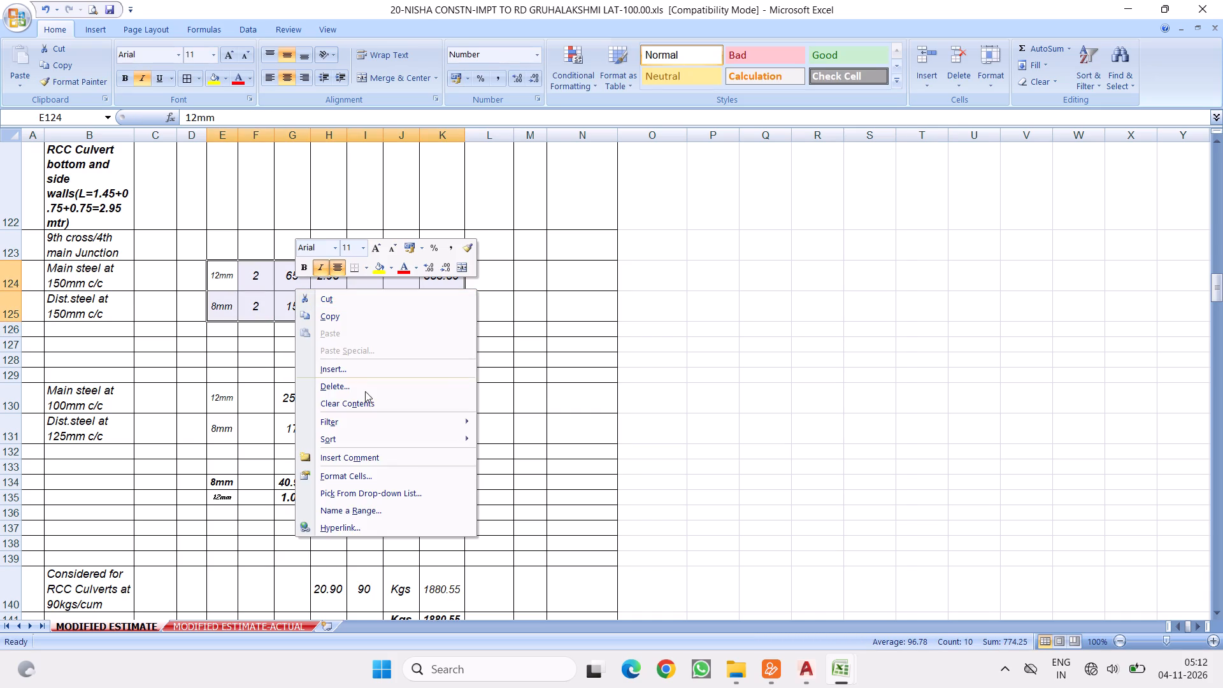
left_click(343, 477)
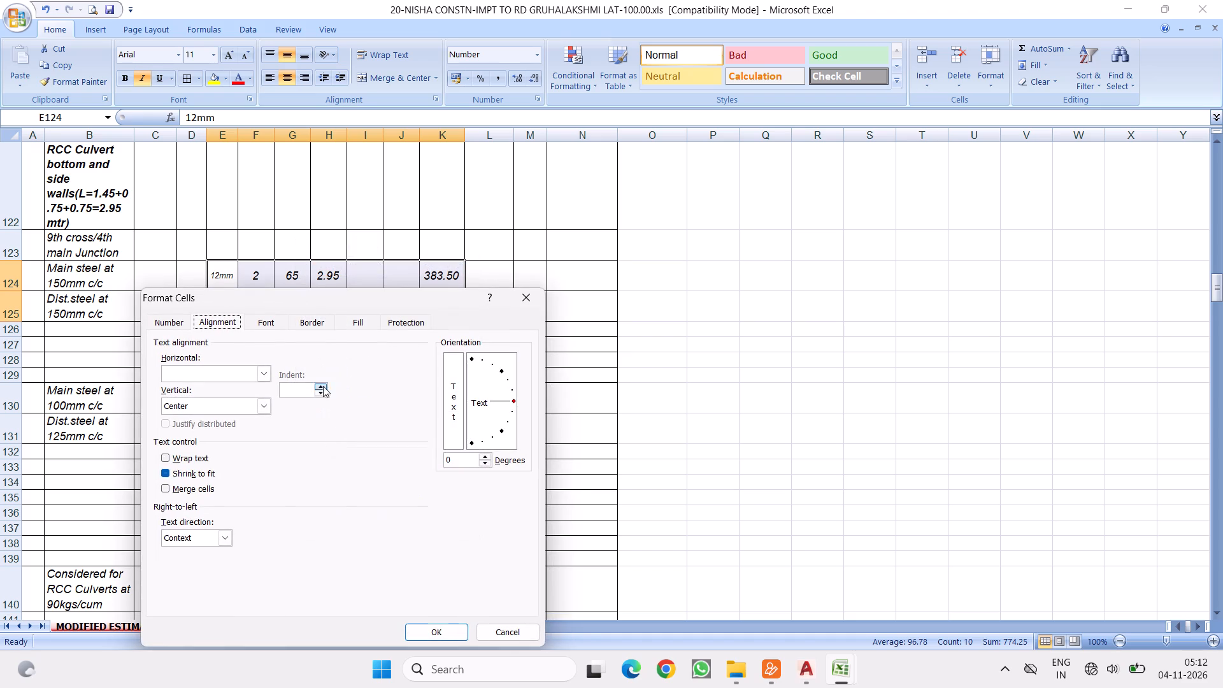
left_click(167, 469)
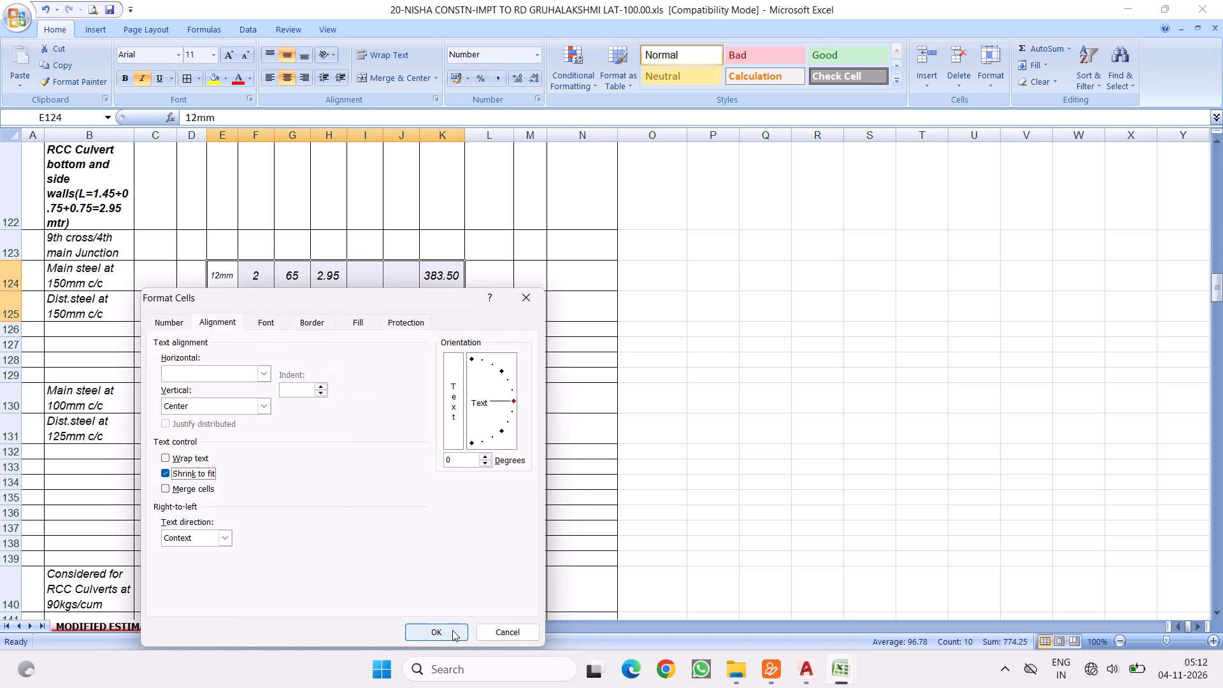
left_click(429, 628)
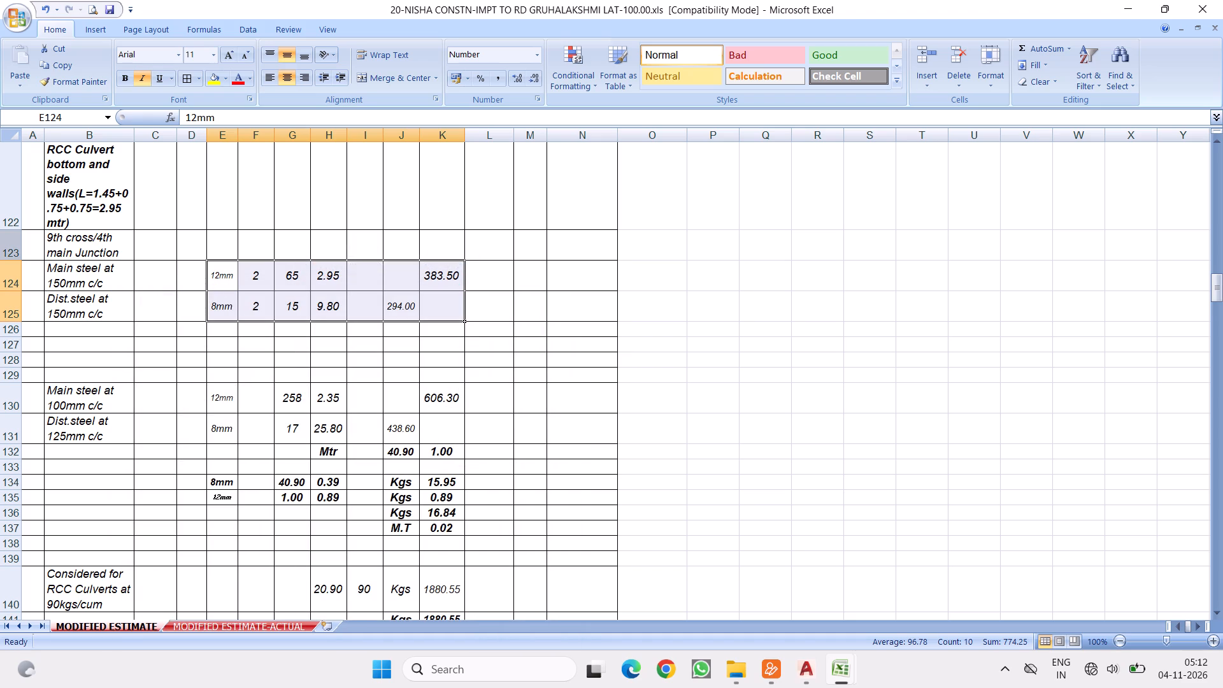
Copy the 9th cross/4th main junction steel rows 123:125 and insert the copies at row 126.
left_click_drag(4, 243, 11, 303)
right_click_drag(78, 260, 83, 268)
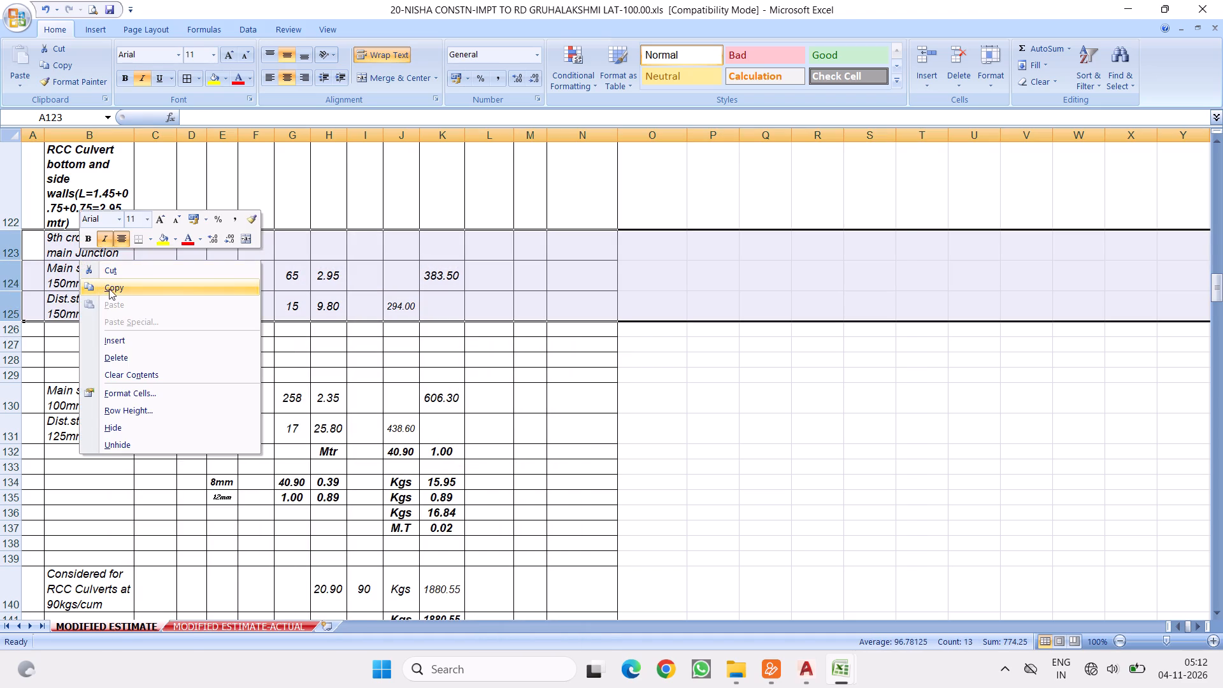
left_click(109, 289)
right_click(17, 330)
left_click(101, 414)
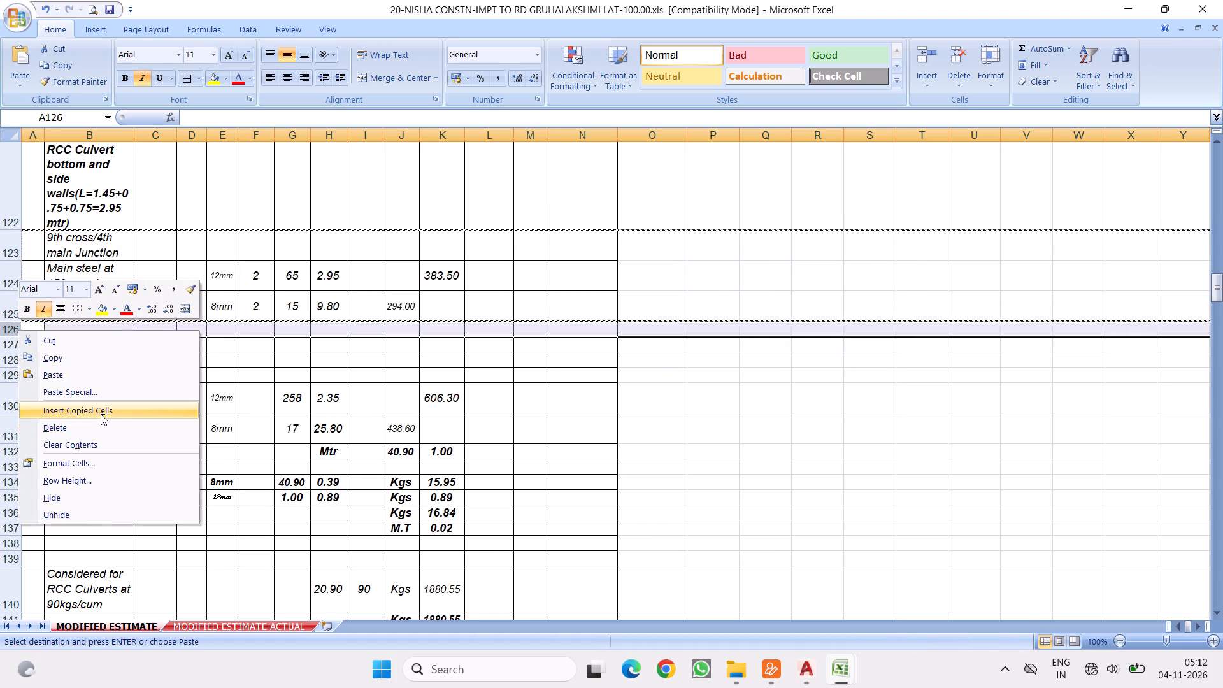
Replace the junction label in B126 with the 7th'A'cross/6th main Junction label copied from item 7's B111.
left_click(90, 340)
key("Delete")
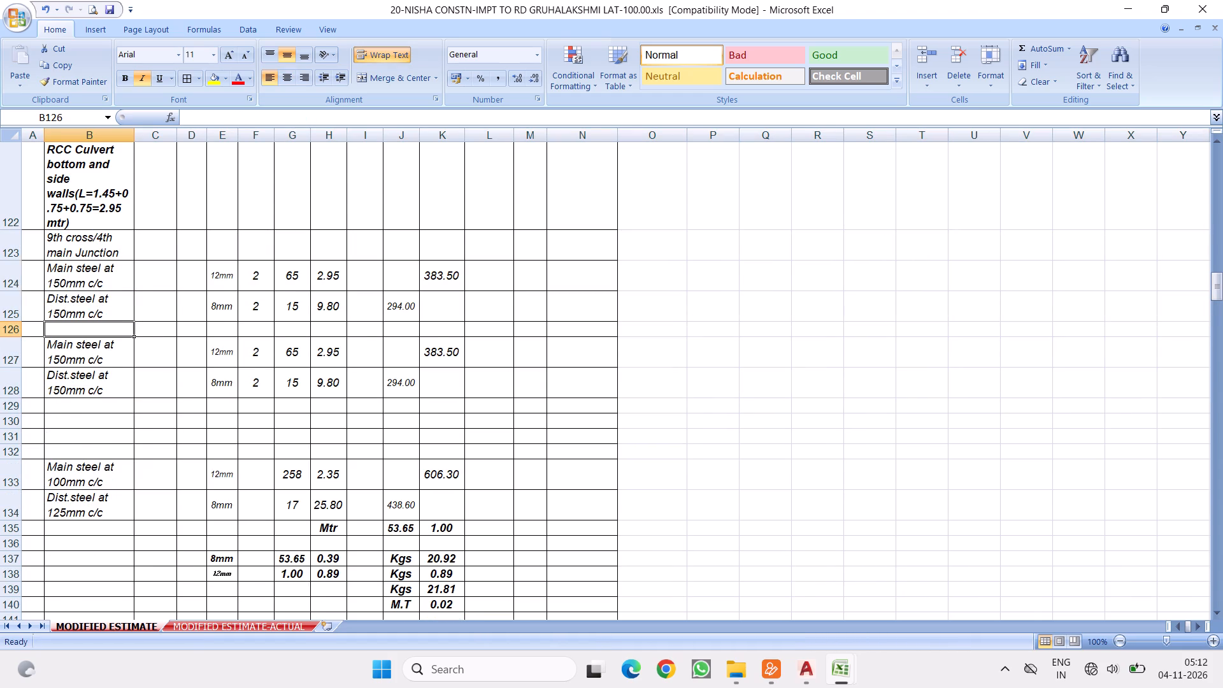
scroll(218, 285, "up", 5)
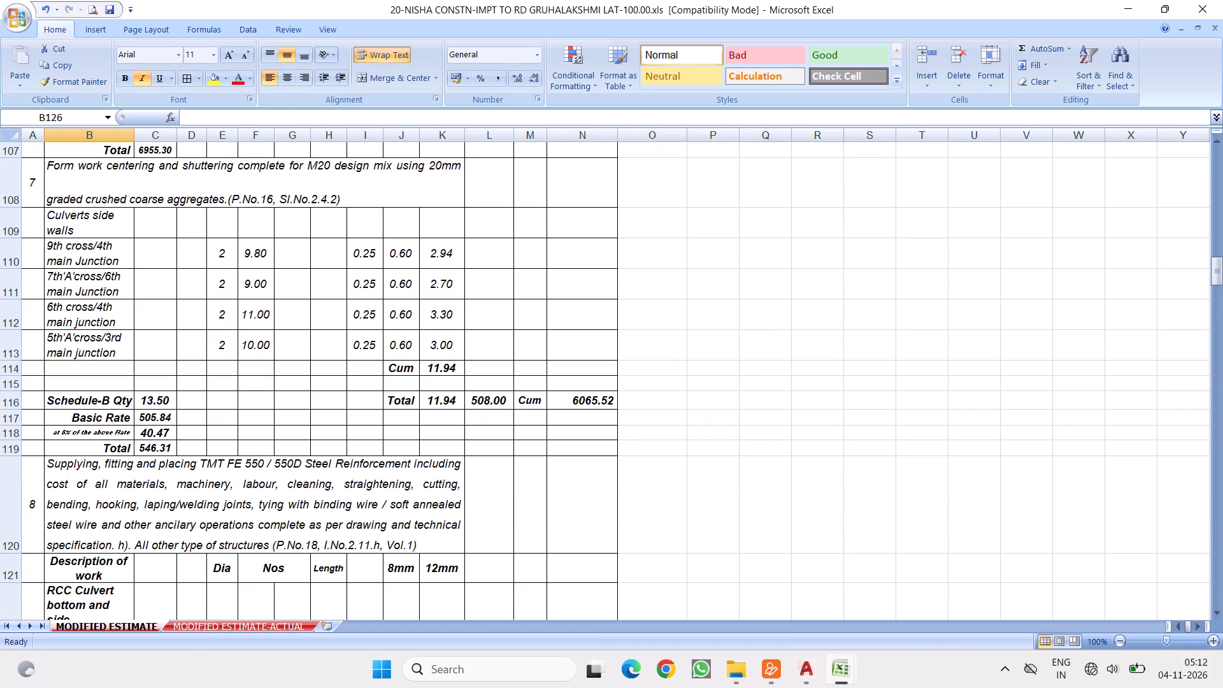
right_click(86, 283)
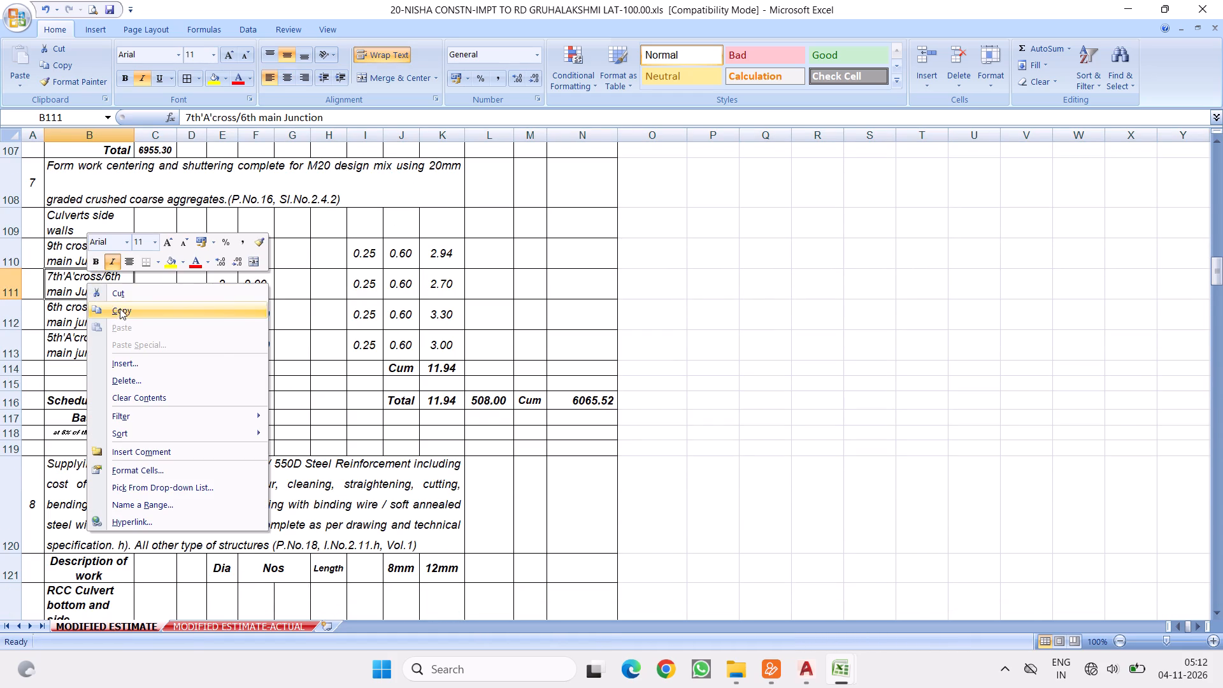
left_click(120, 308)
scroll(322, 413, "down", 5)
scroll(261, 369, "down", 1)
scroll(271, 334, "up", 2)
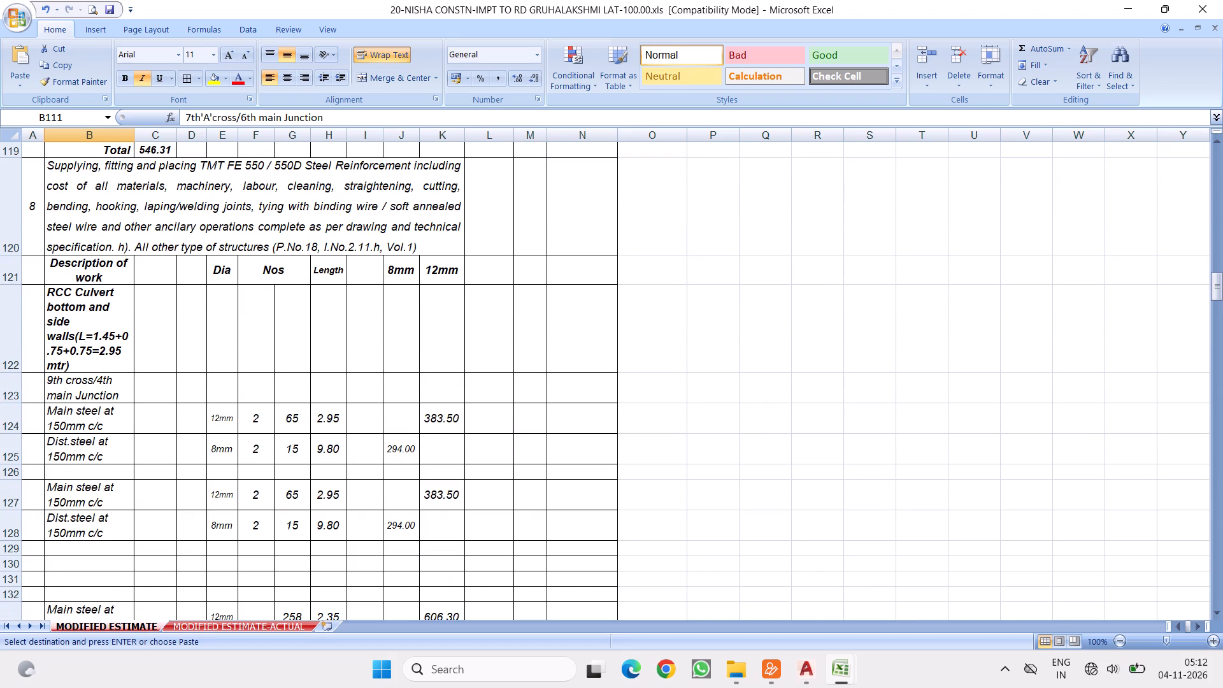
right_click(92, 474)
left_click(123, 268)
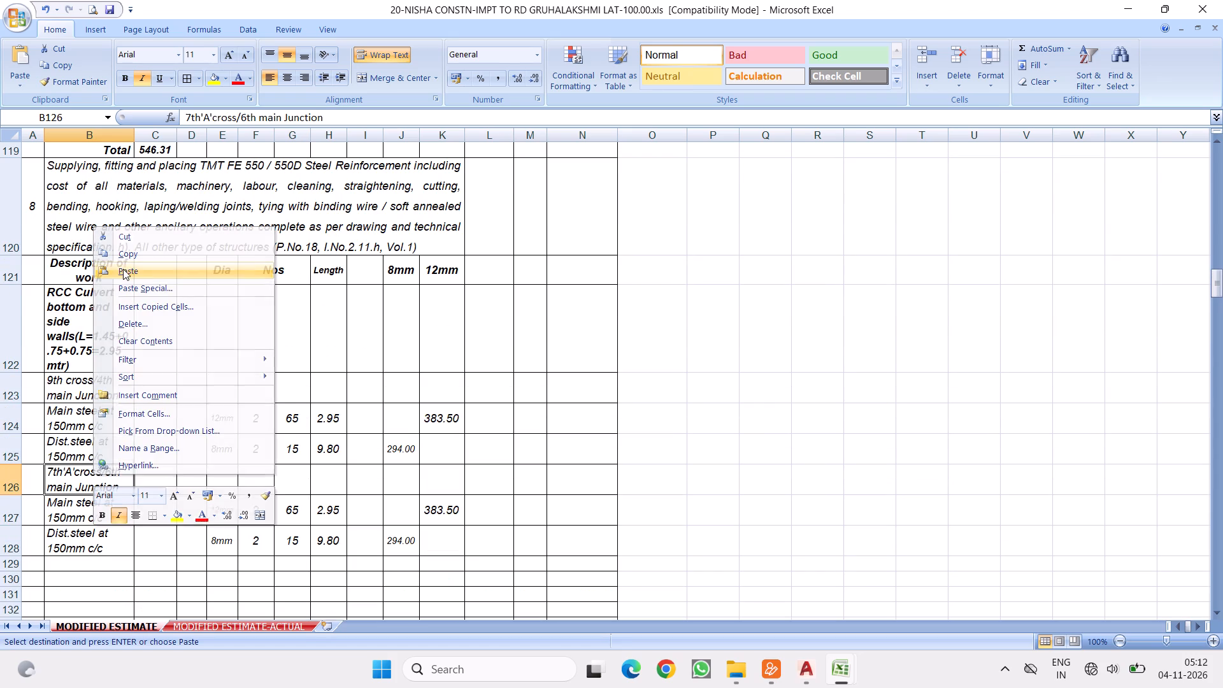
For the 7th'A'cross/6th main junction, set the distribution steel length H128 to 9 and the main bar count G127 to 60.
left_click(319, 543)
key("9")
left_click(466, 482)
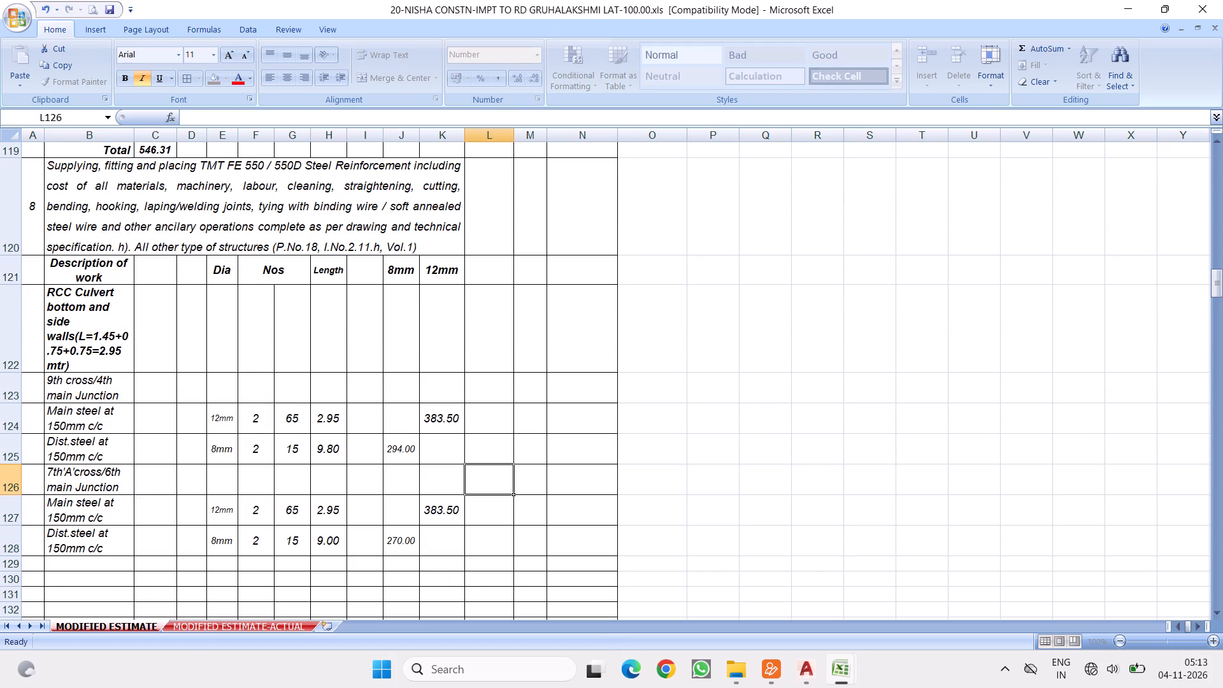
left_click(289, 509)
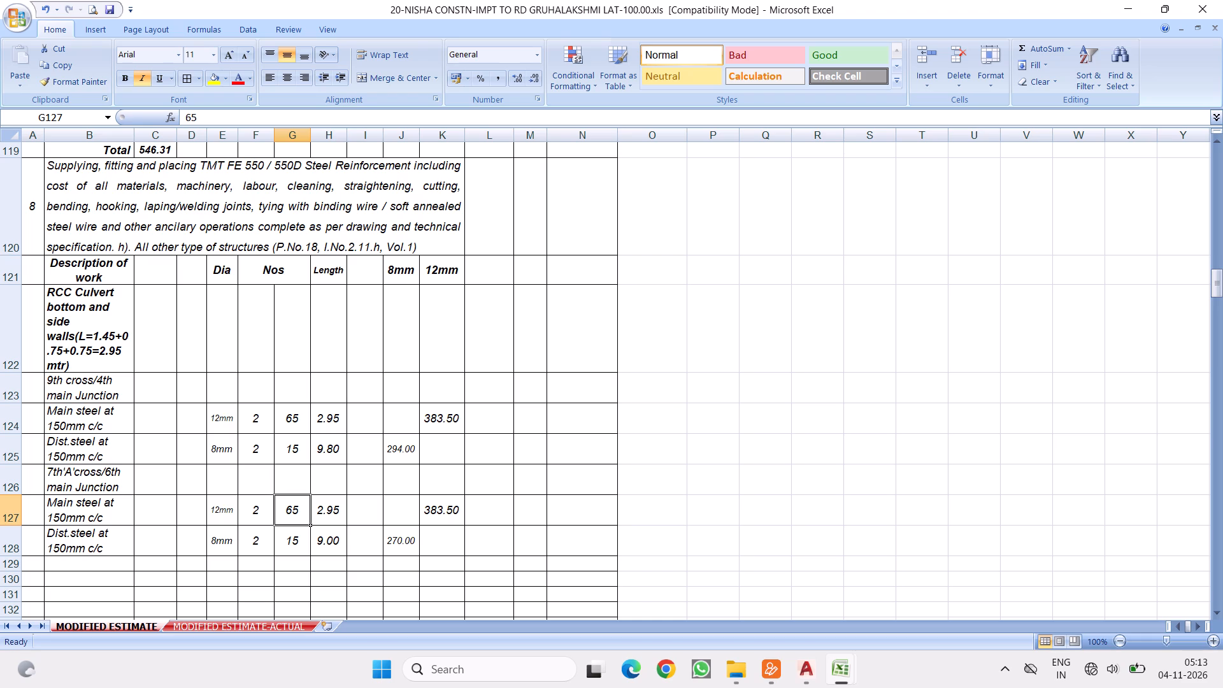
key("6")
key("0")
left_click(470, 539)
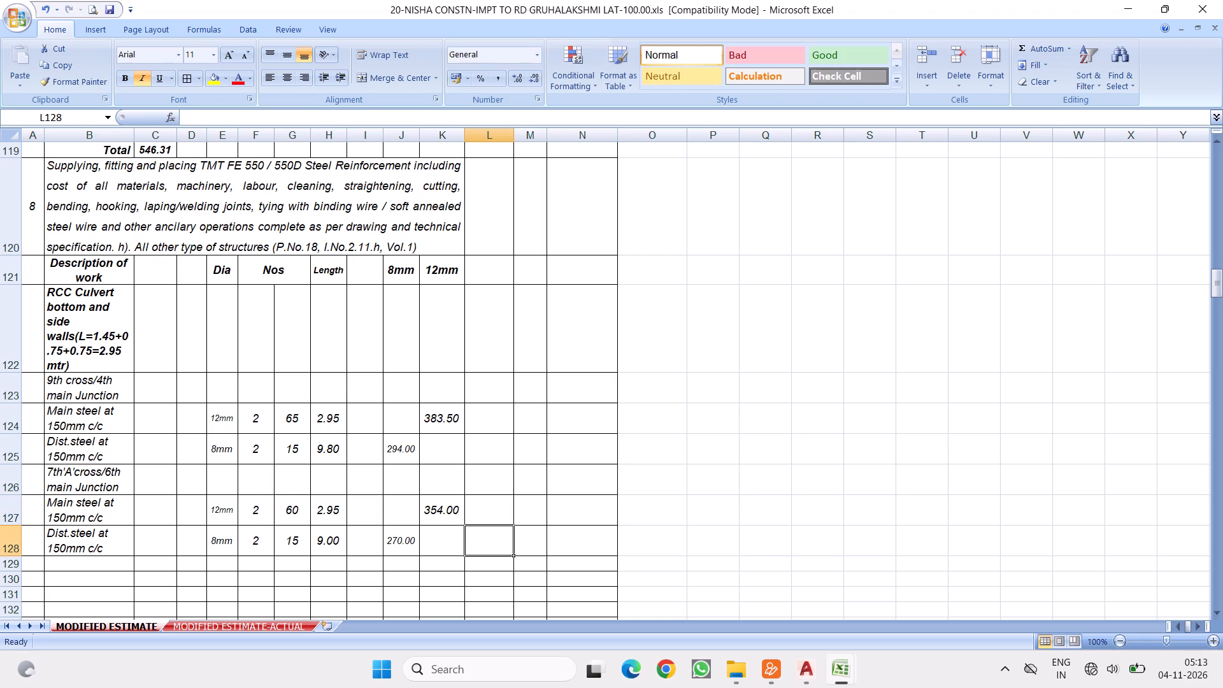
Copy the 7th'A'cross/6th main junction steel rows 126:128 and insert the copies at row 129.
left_click_drag(10, 481, 13, 531)
right_click(78, 511)
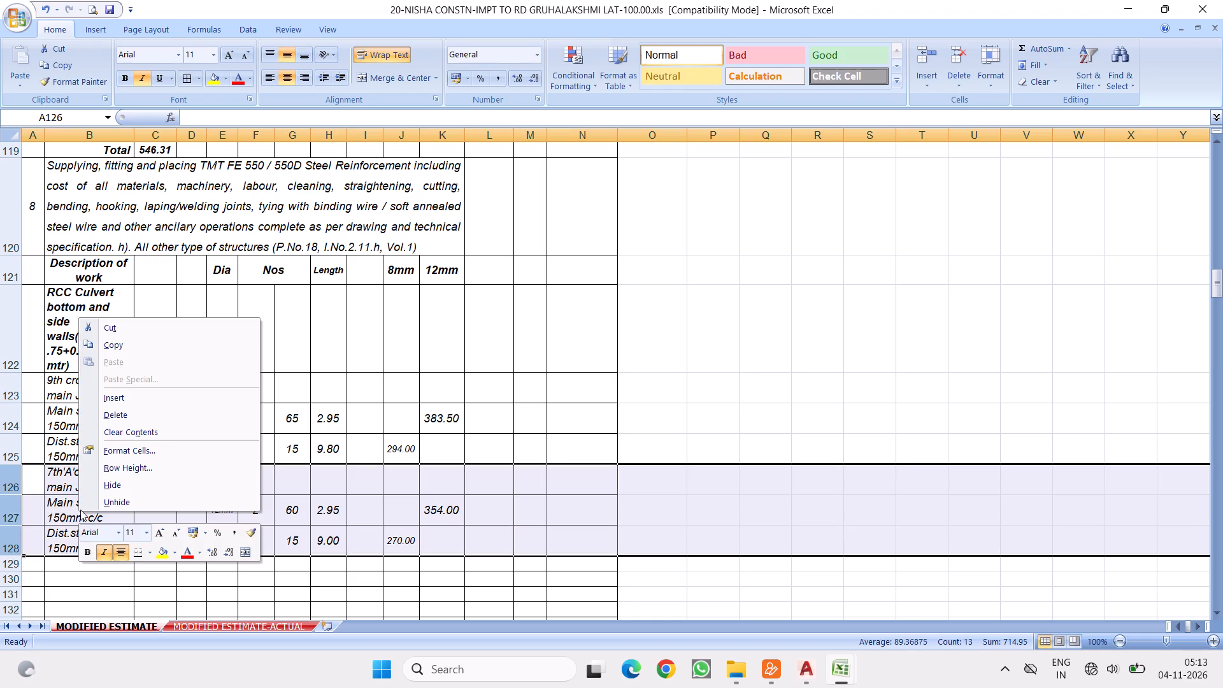
left_click(120, 345)
scroll(210, 366, "down", 2)
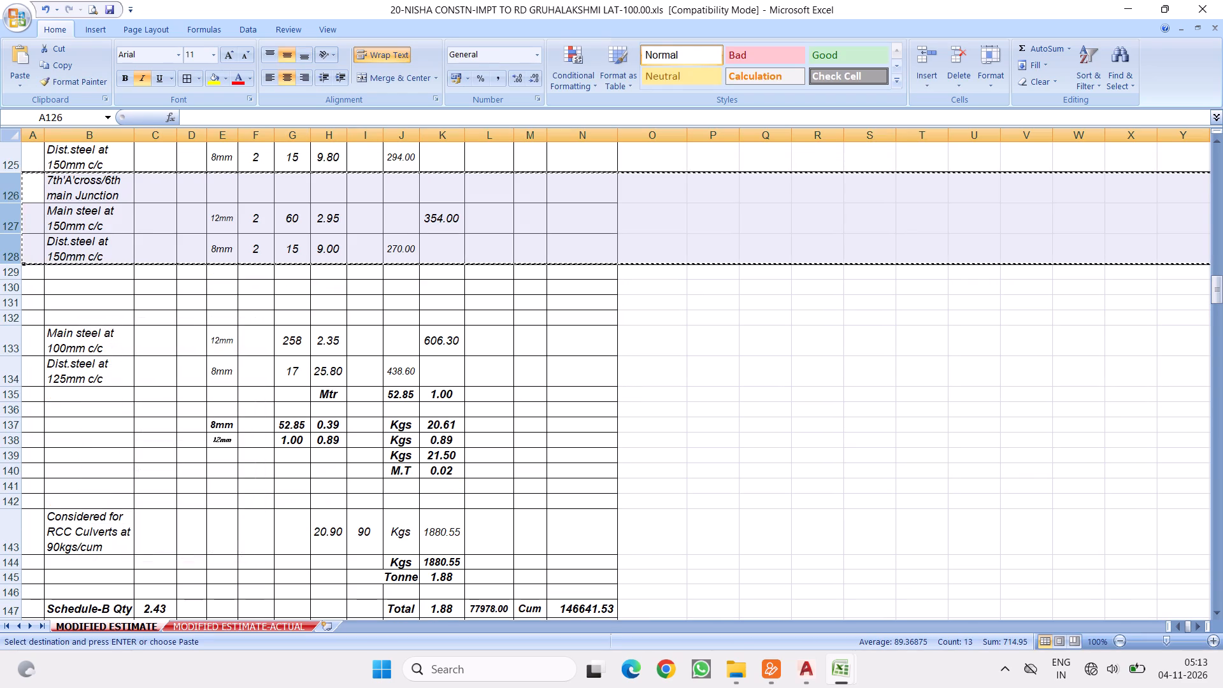
right_click(13, 275)
left_click(99, 359)
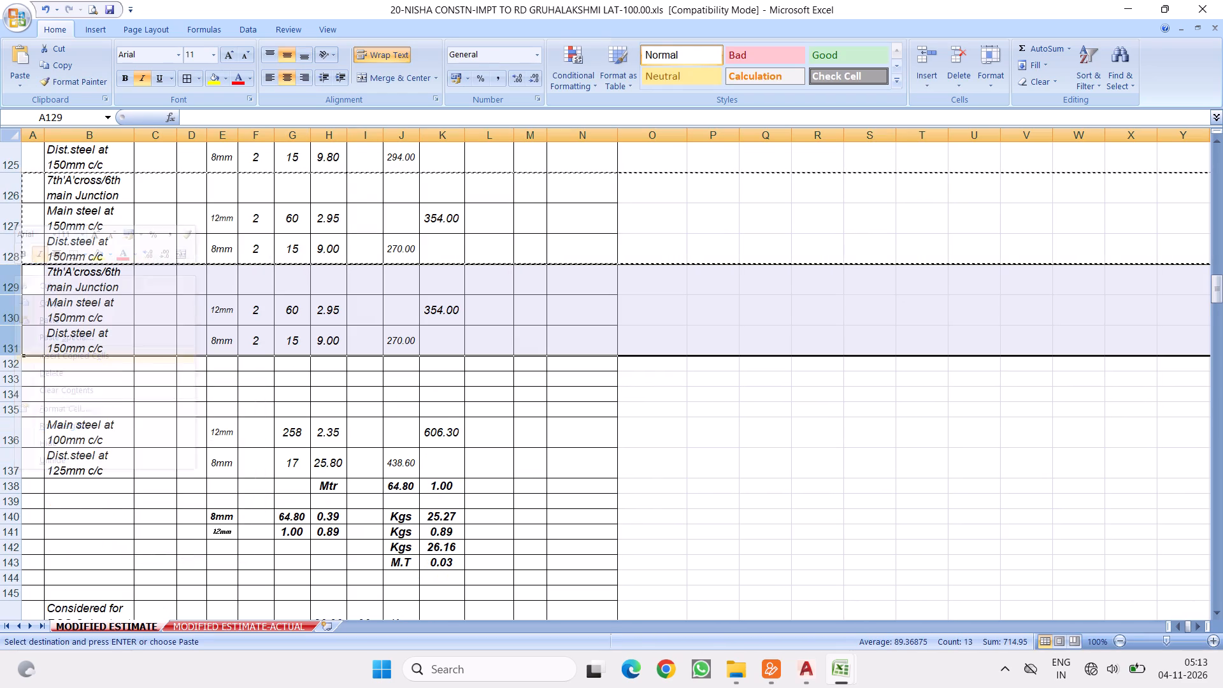
Replace the junction label in B129 with the 6th cross/4th main junction label copied from item 7's B112.
left_click(94, 268)
key("Delete")
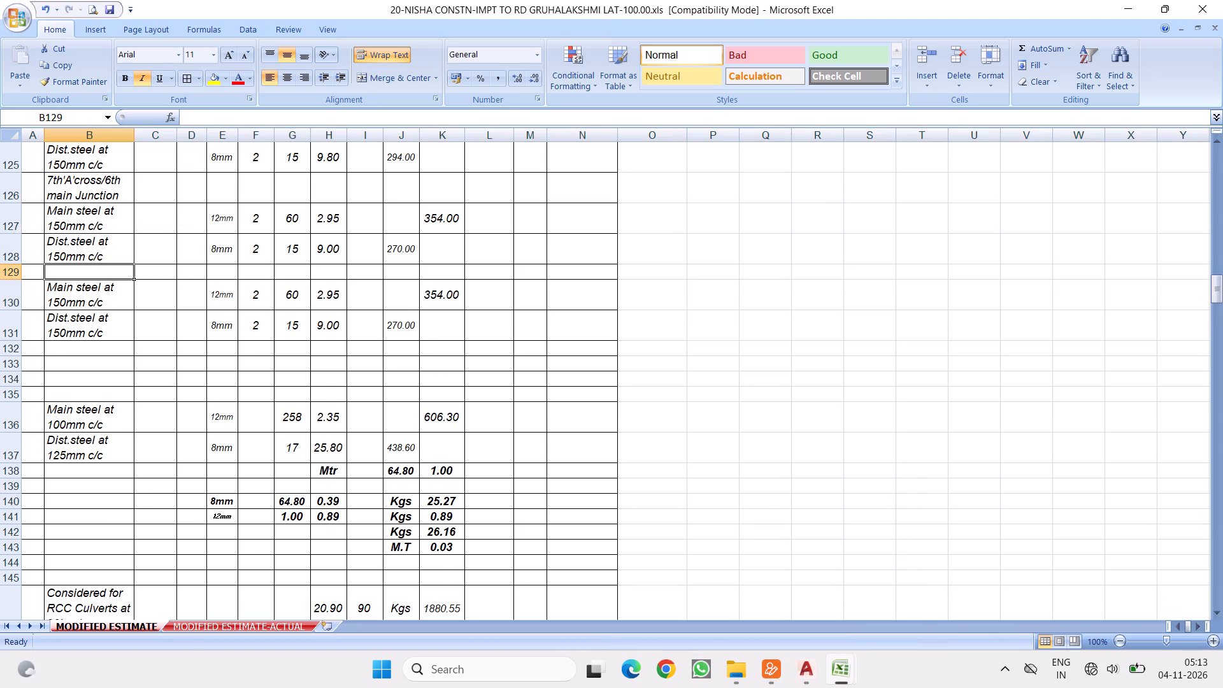
scroll(202, 327, "up", 7)
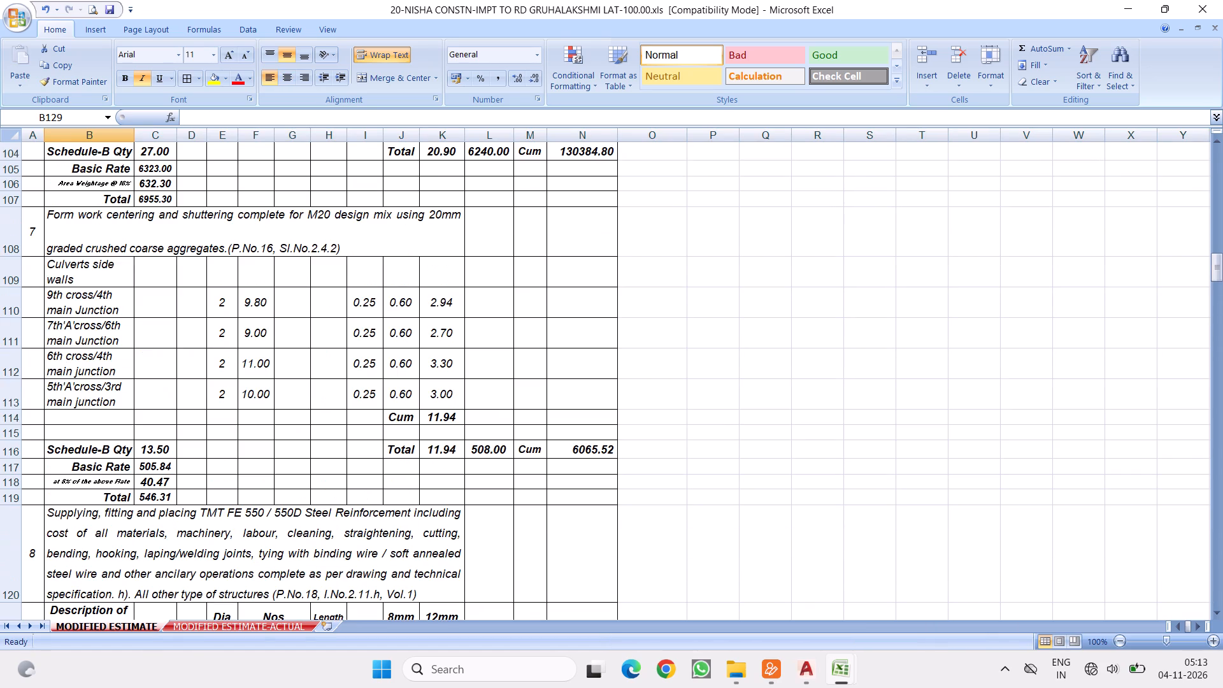
right_click(64, 357)
left_click(97, 381)
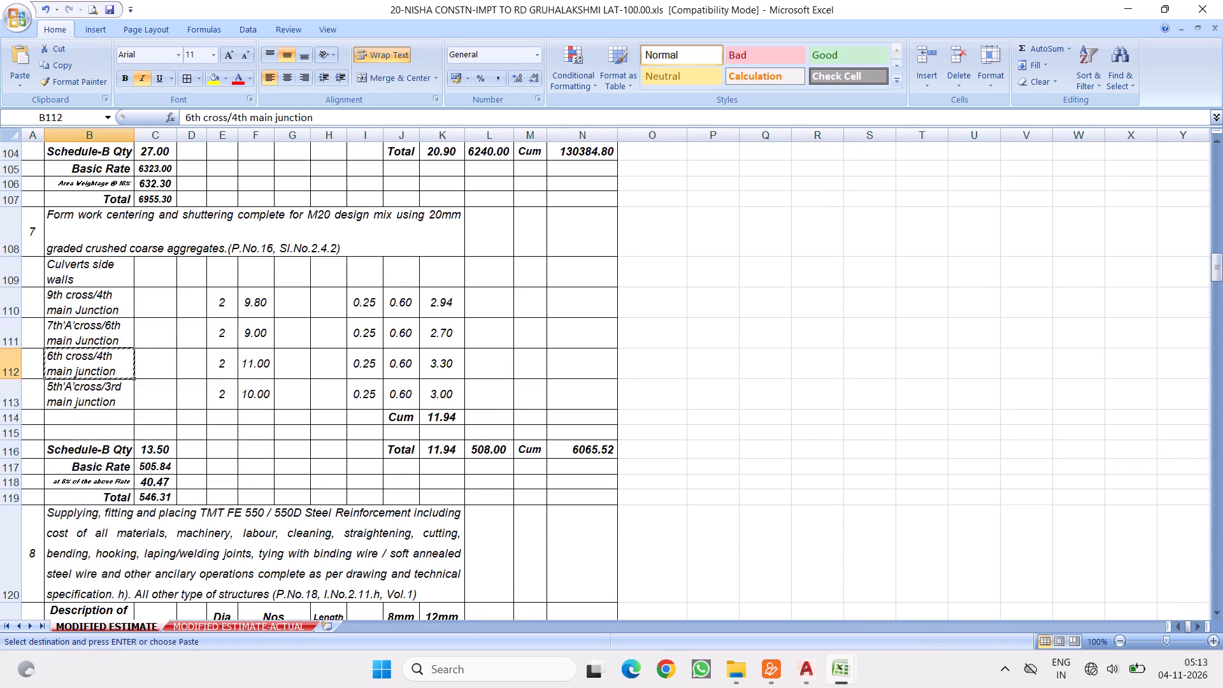
scroll(295, 412, "down", 5)
scroll(296, 347, "down", 1)
right_click(90, 421)
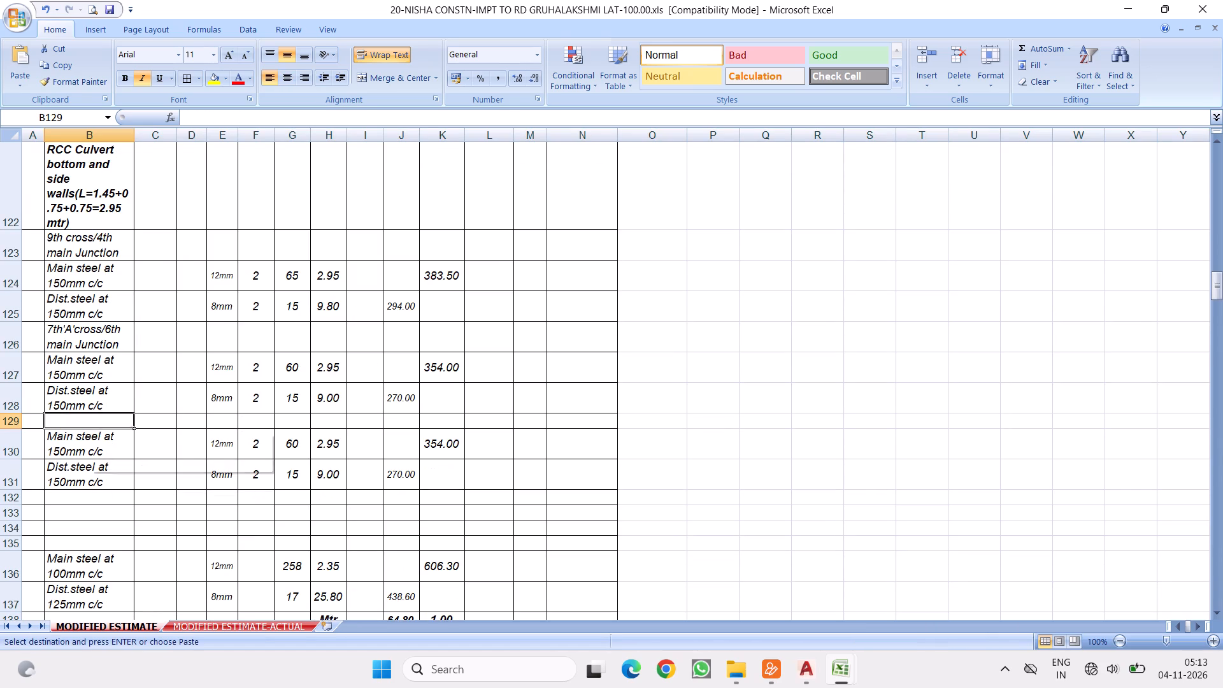
left_click(130, 219)
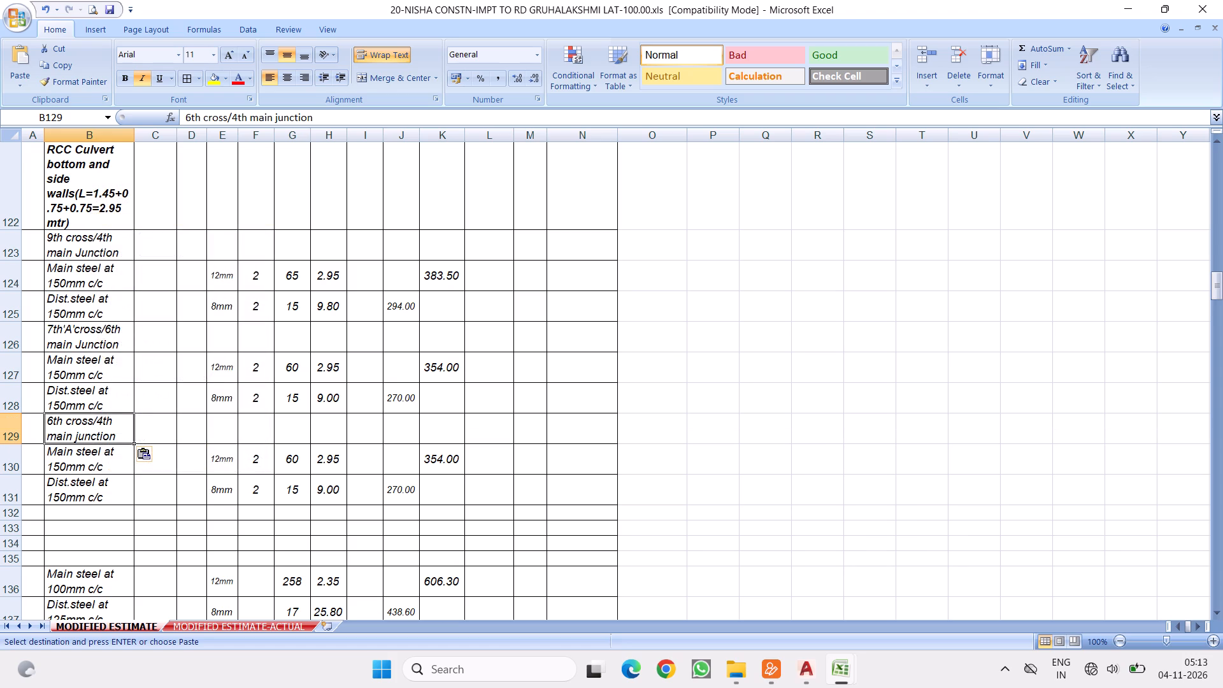
For the 6th cross/4th main junction, set the distribution steel length H131 to 11 and the main bar count G130 to 73.
left_click(325, 497)
key("1")
key("1")
left_click(517, 479)
left_click(304, 452)
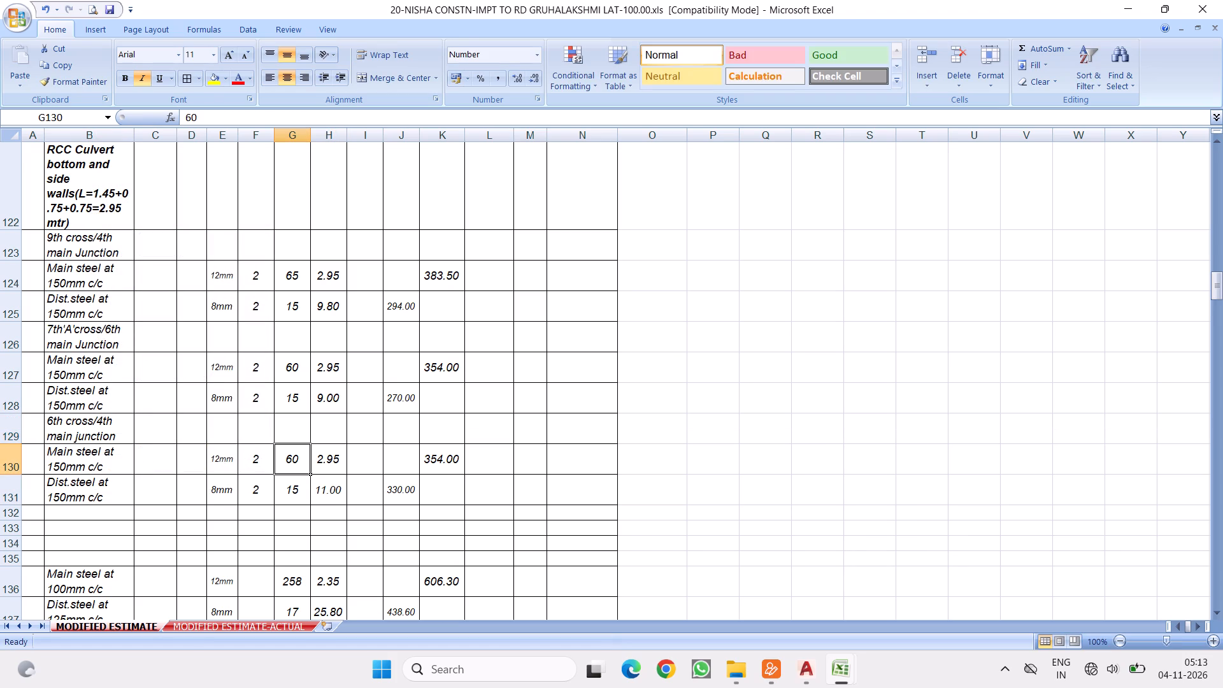
key("7")
key("3")
left_click(465, 473)
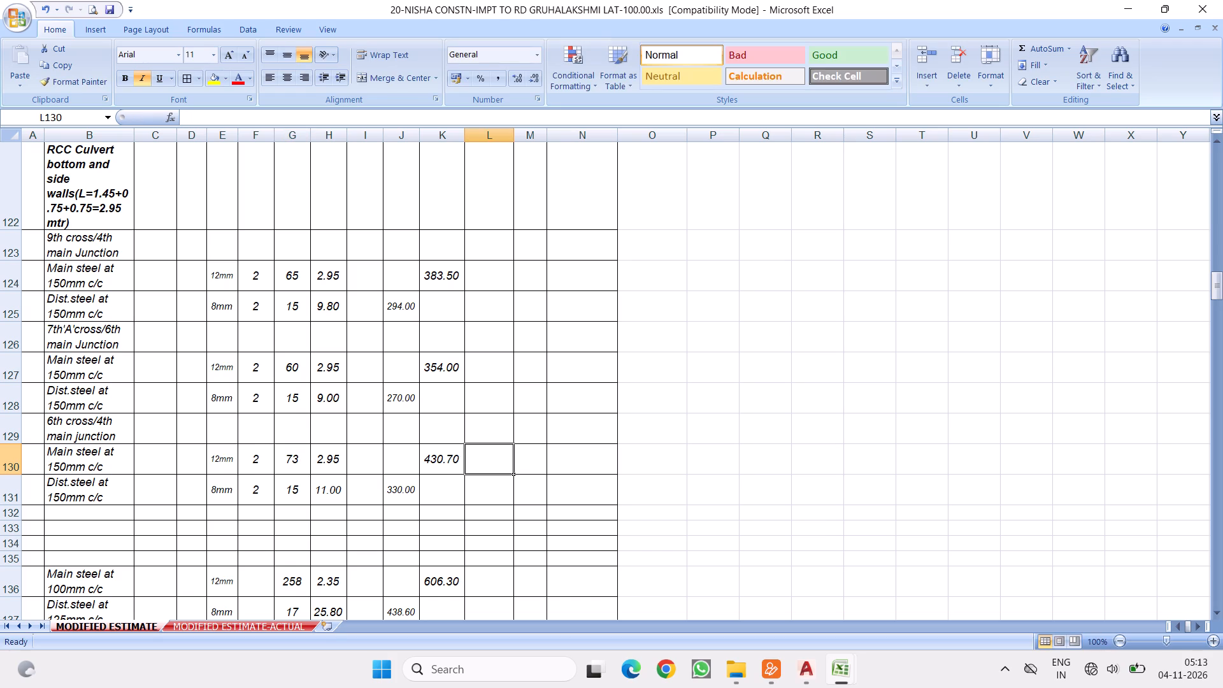
Copy the 6th cross/4th main junction steel rows 129:131 and insert the copies at row 132.
left_click_drag(12, 429, 22, 488)
right_click(141, 457)
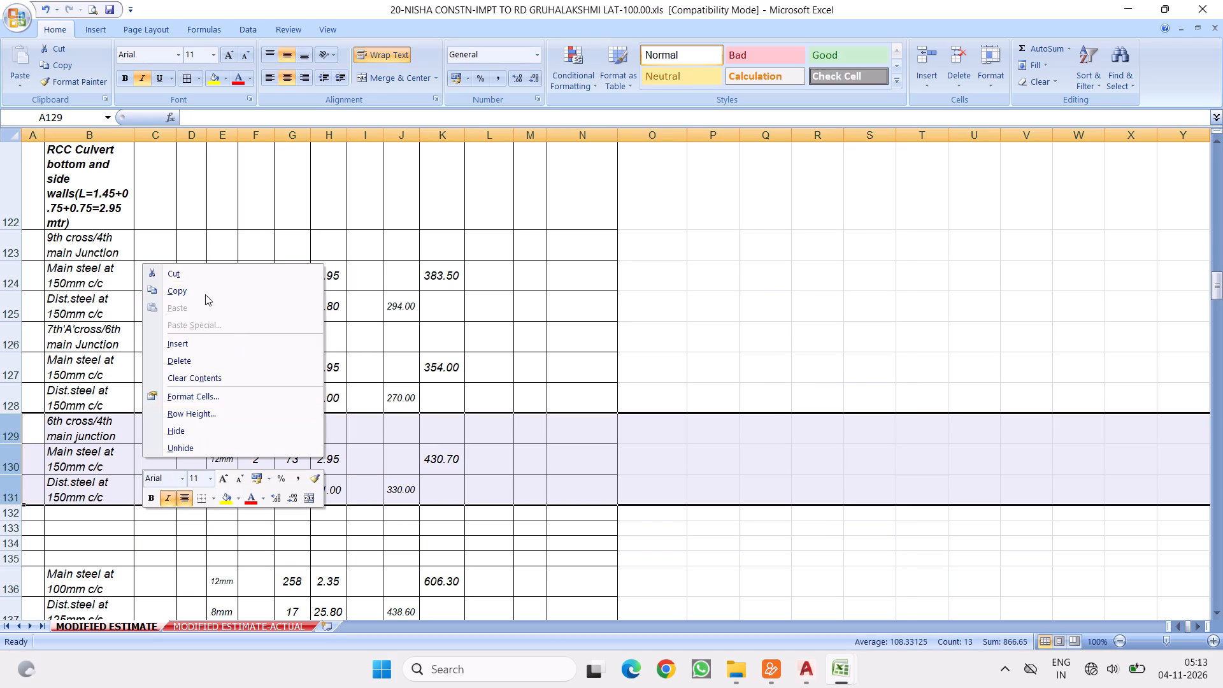
left_click(182, 286)
scroll(231, 351, "down", 2)
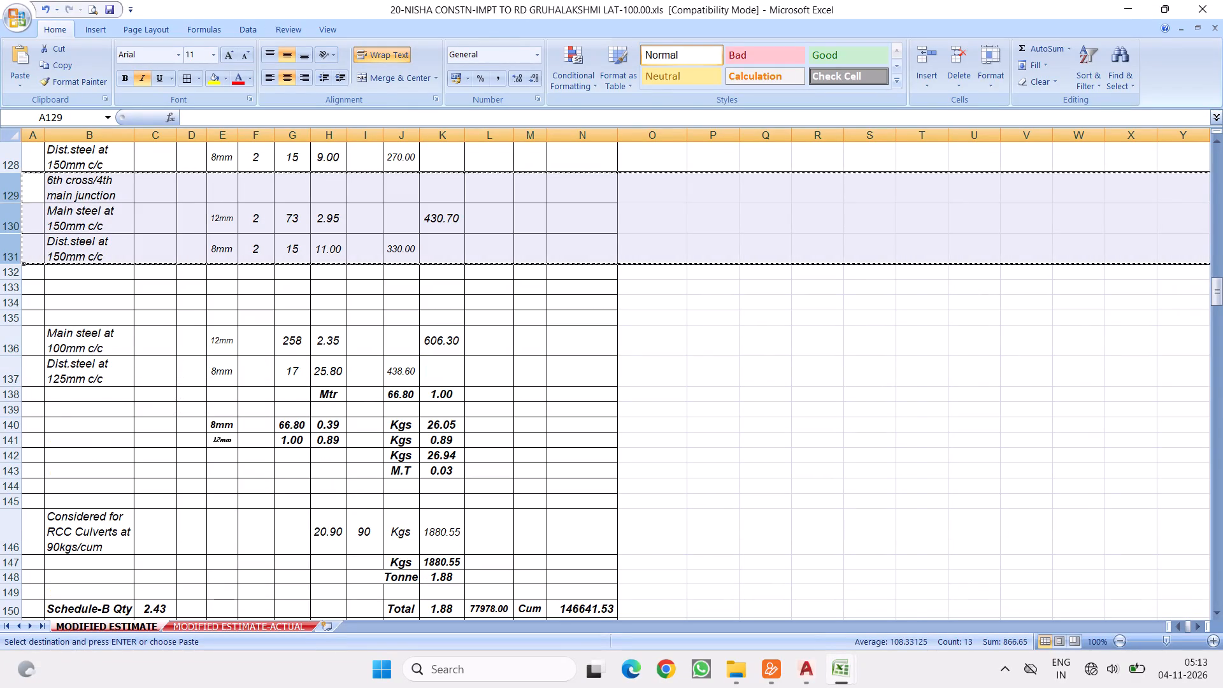
right_click(11, 272)
left_click(95, 350)
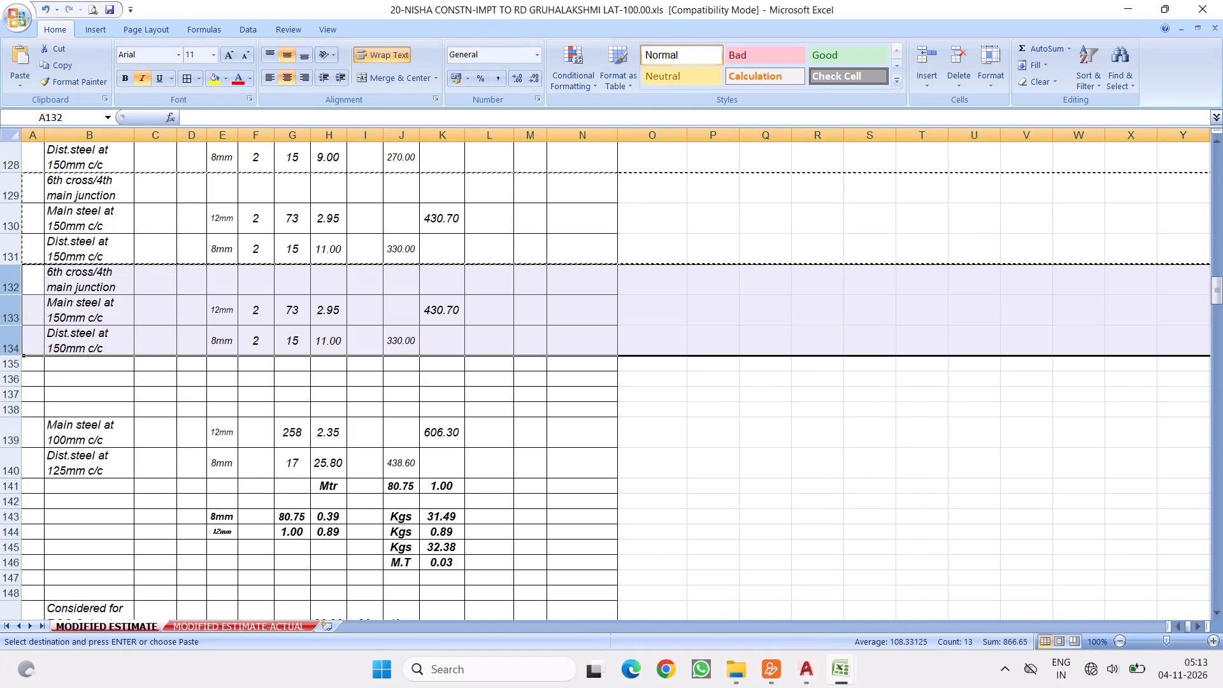
Replace the junction label in B132 with the 5th'A'cross/3rd main junction label copied from item 7's B113.
left_click(105, 278)
key("Delete")
scroll(243, 311, "up", 3)
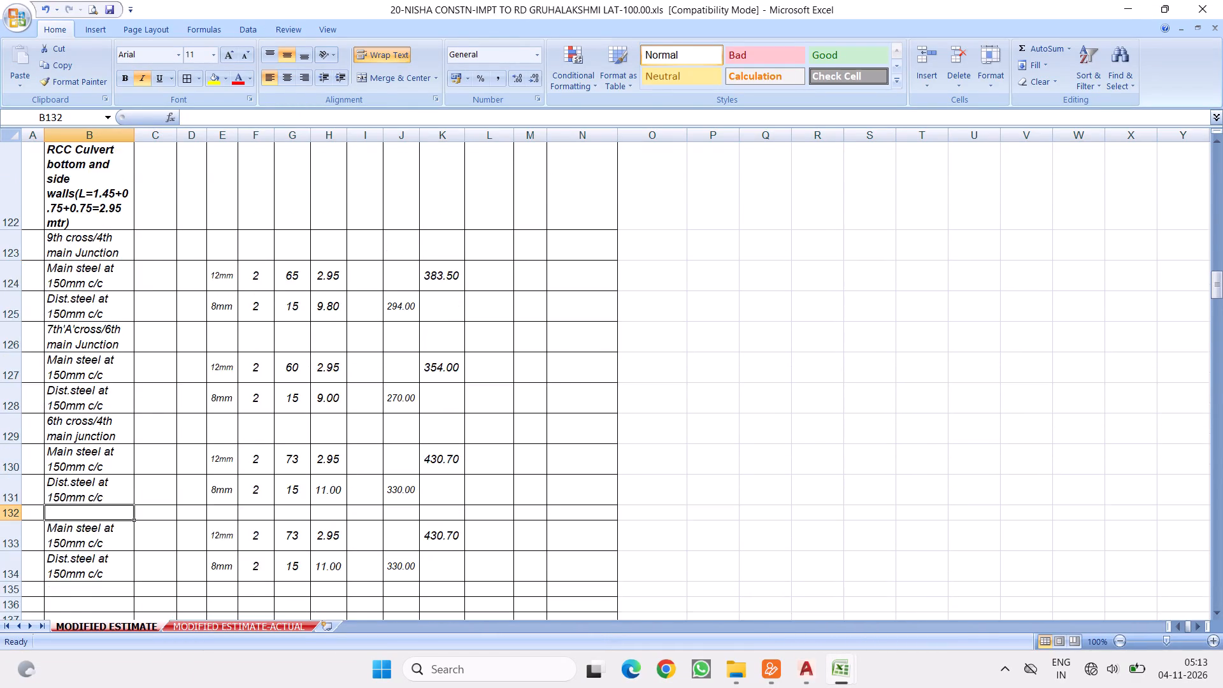
scroll(255, 316, "up", 4)
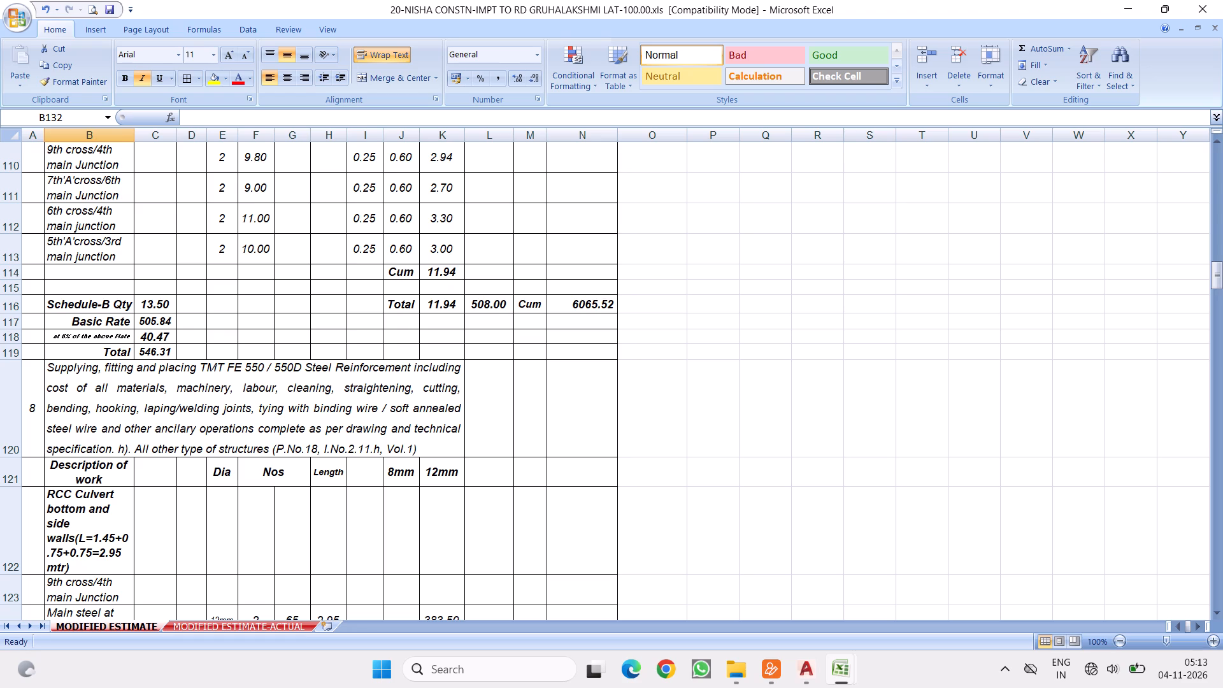
right_click(64, 339)
left_click(101, 365)
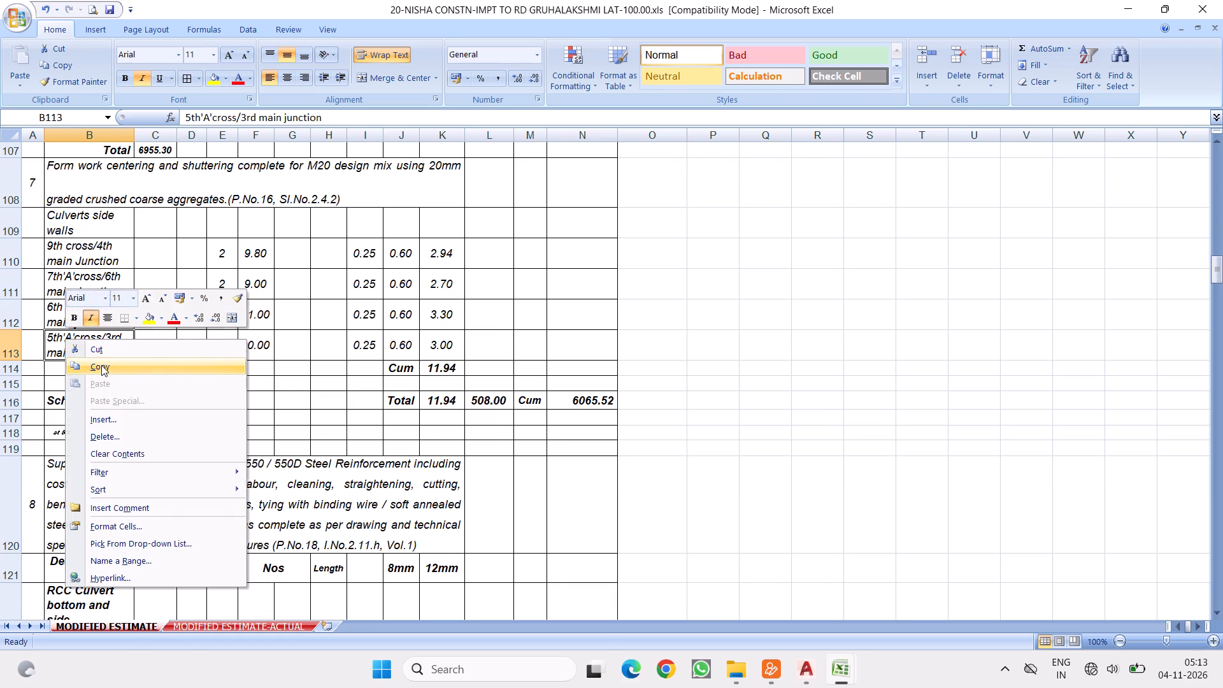
scroll(264, 389, "down", 7)
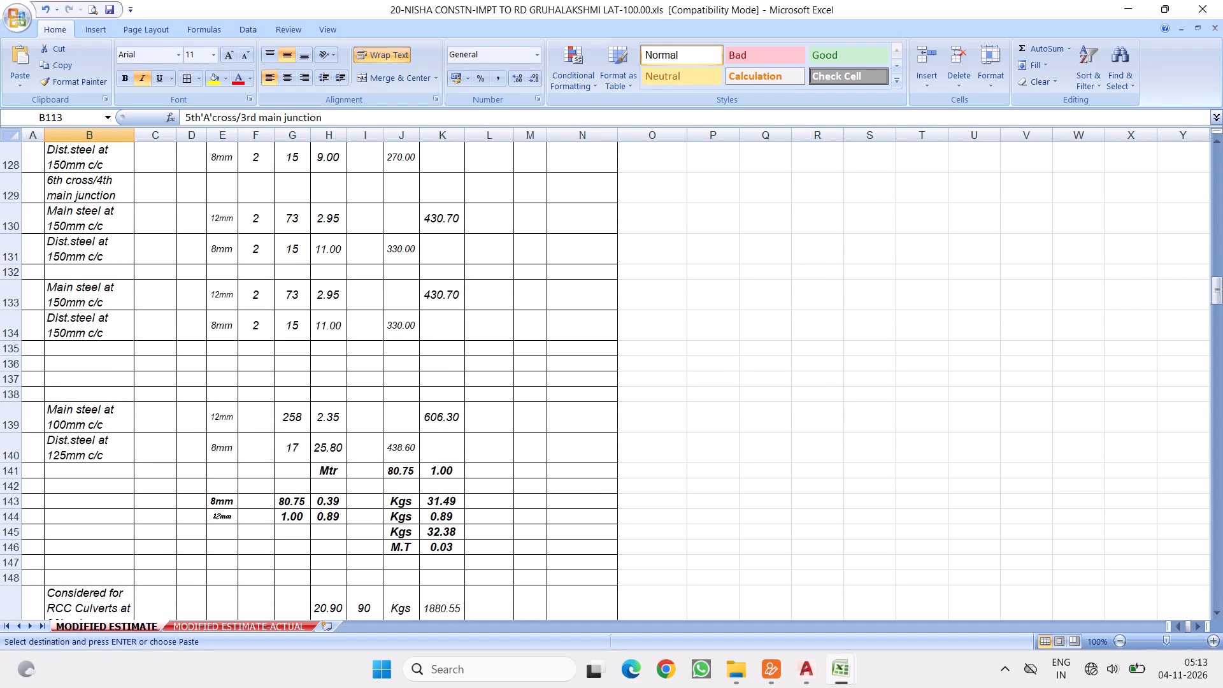
right_click(90, 277)
left_click(129, 322)
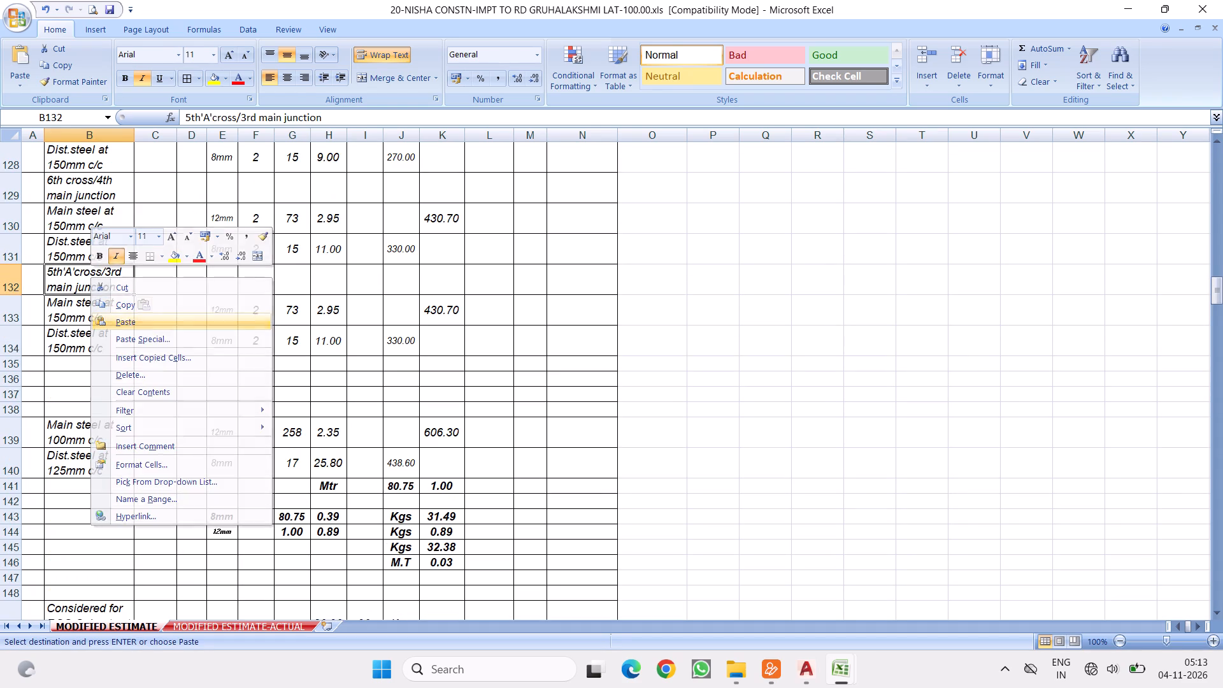
For the 5th'A'cross/3rd main junction, set the distribution steel length H134 to 10 and the main bar count G133 to 66.
left_click(317, 344)
type("10")
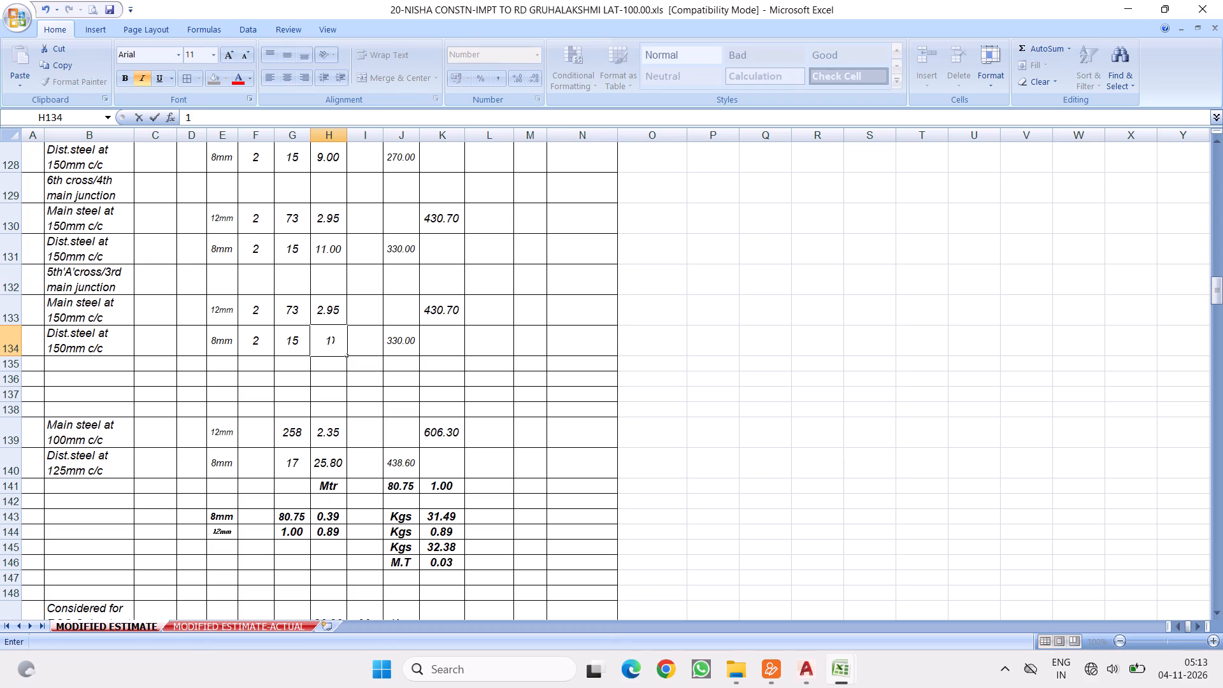
left_click(456, 385)
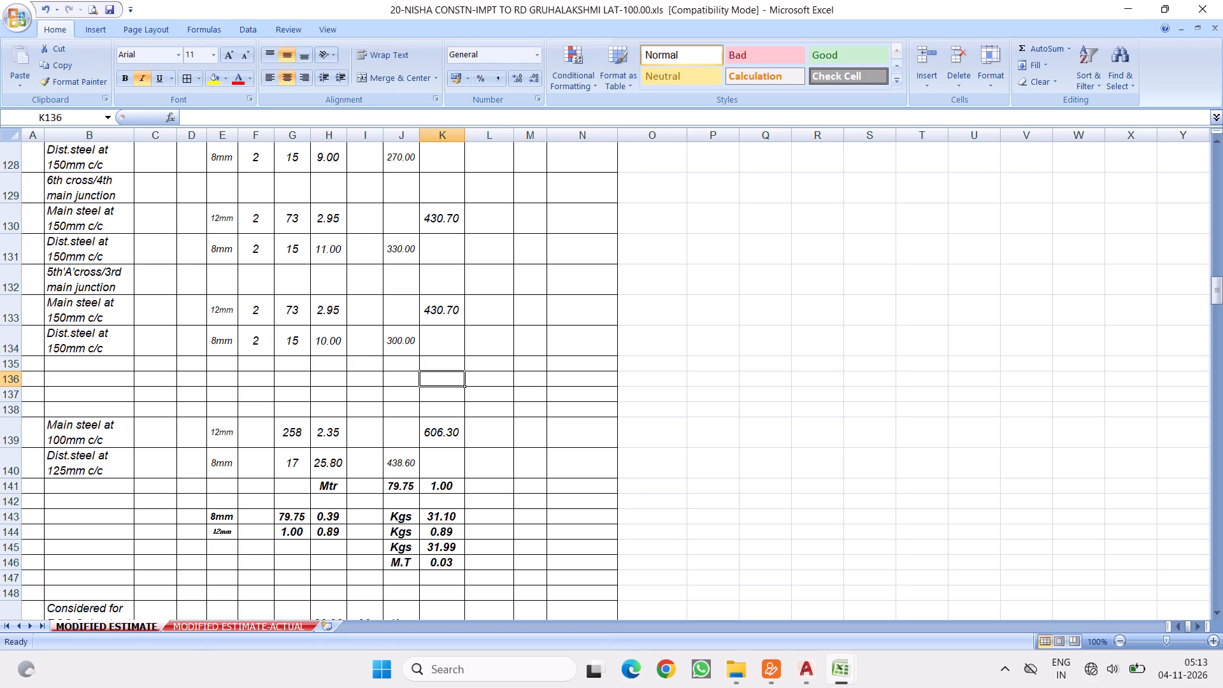
left_click(280, 307)
type("66")
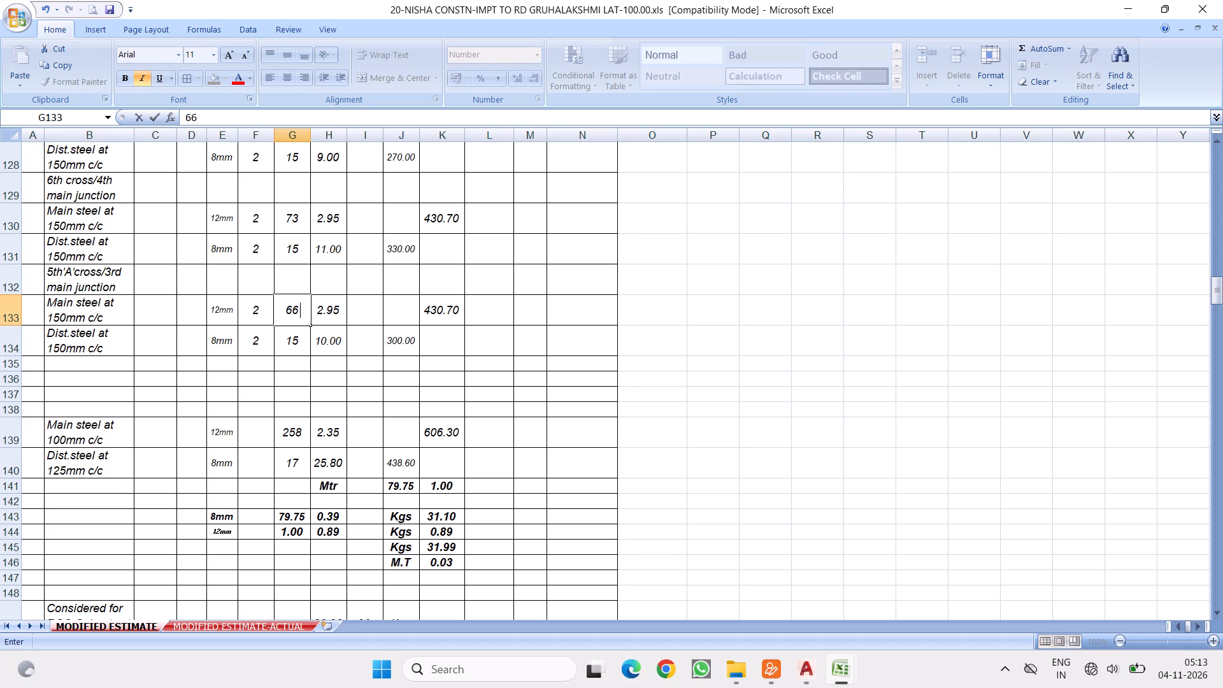
left_click(394, 359)
Delete rows 135:140, covering the blank rows and the old 100mm c/c main and 125mm c/c distribution steel rows.
left_click_drag(16, 361, 22, 380)
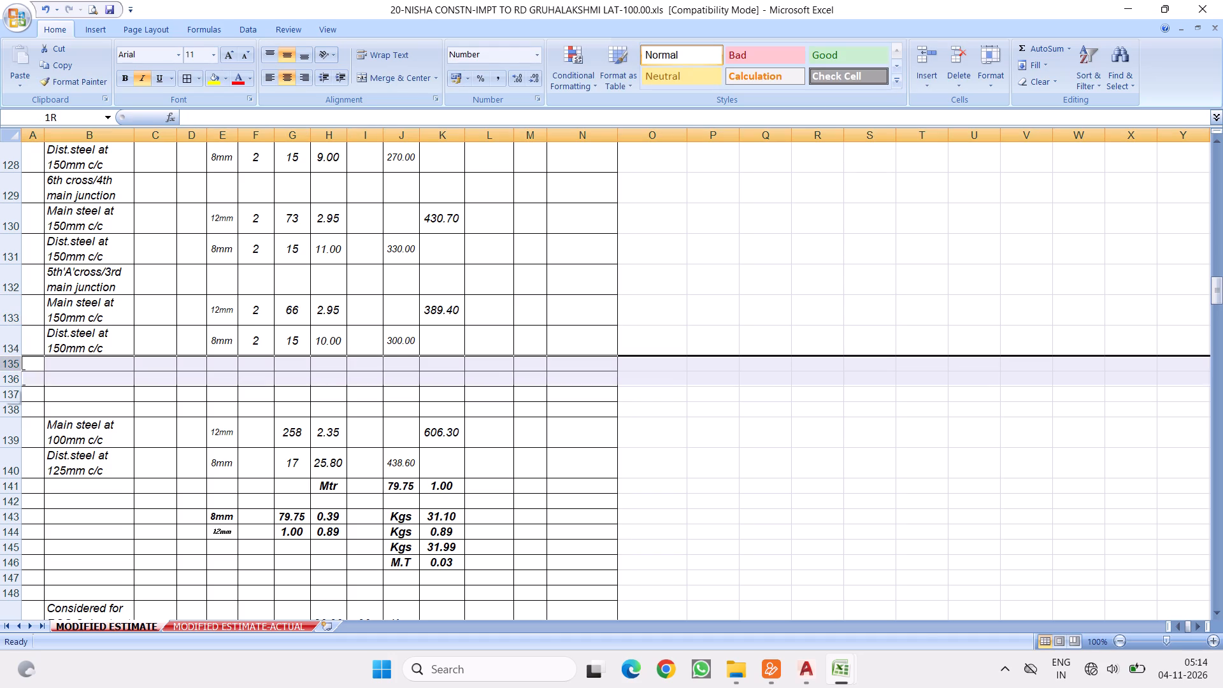
left_click_drag(22, 380, 35, 457)
right_click(115, 414)
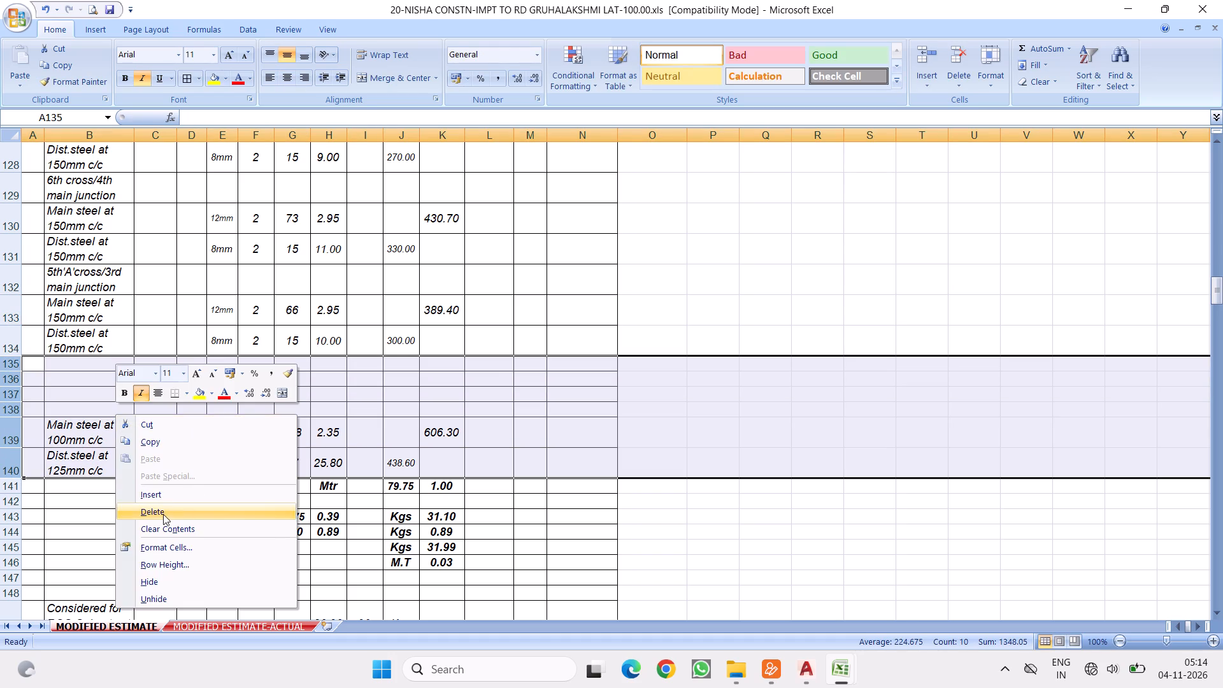
left_click(158, 508)
Sum the 8mm steel lengths J125:J134 into the Mtr row's J135 and fill the formula across to K135.
scroll(422, 329, "up", 2)
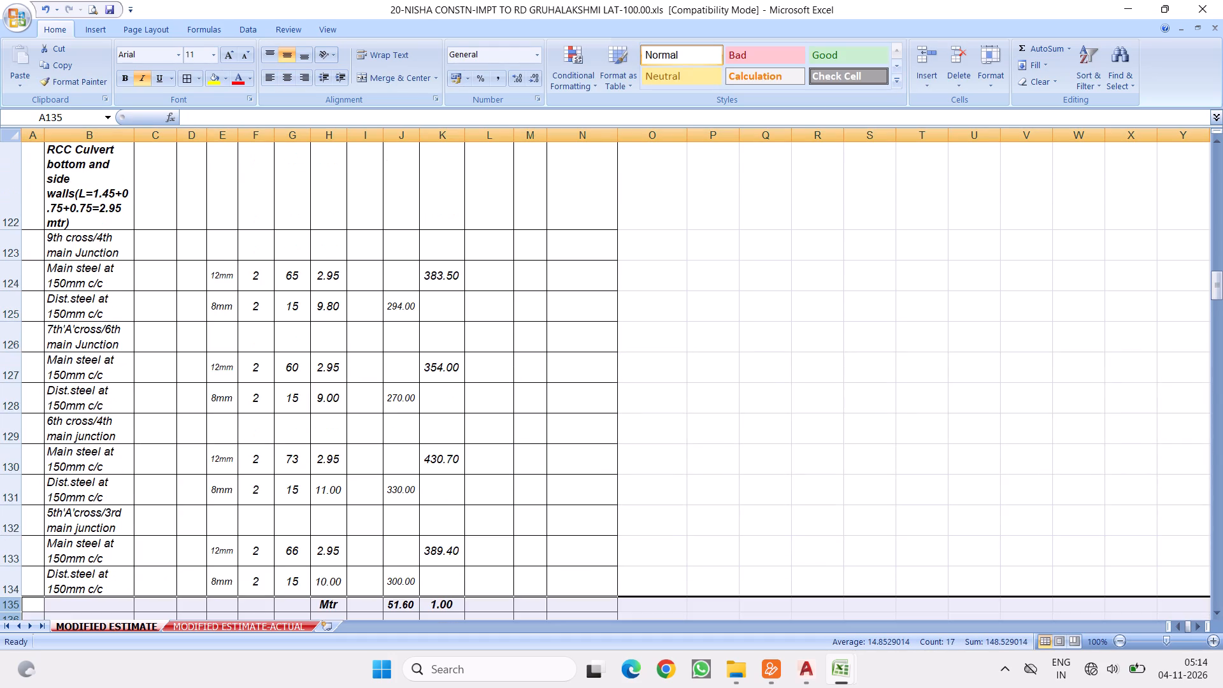
scroll(415, 307, "up", 2)
scroll(445, 344, "down", 2)
left_click_drag(399, 305, 396, 453)
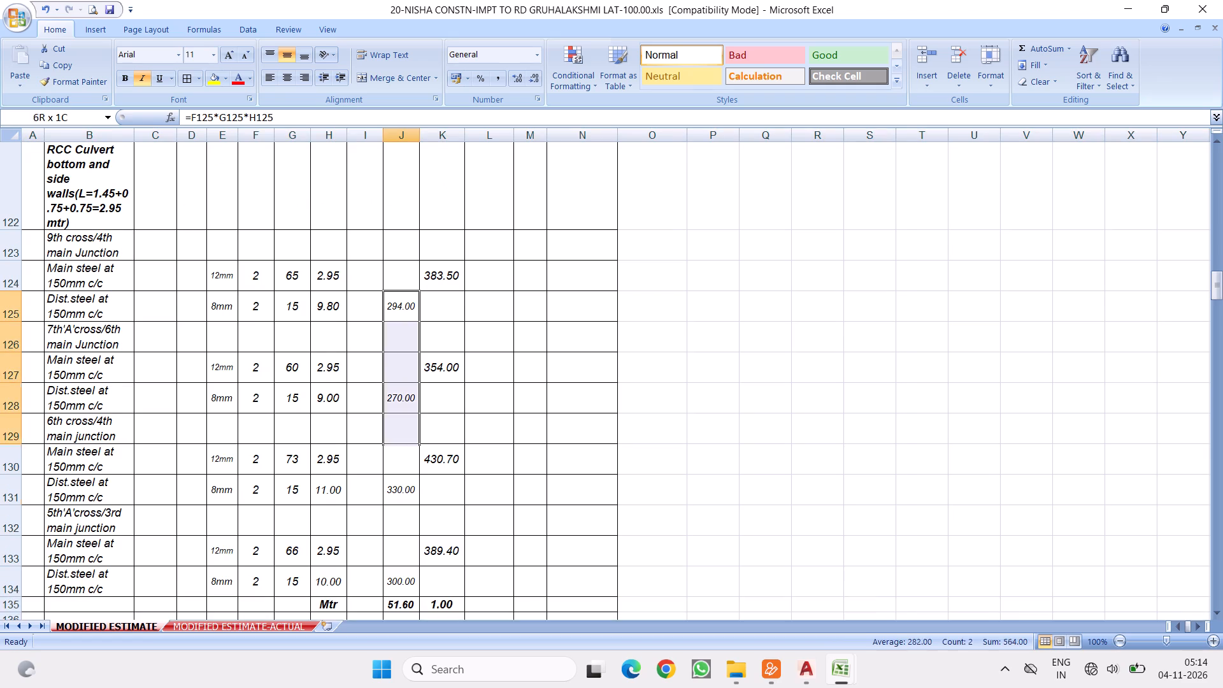
left_click_drag(396, 453, 405, 429)
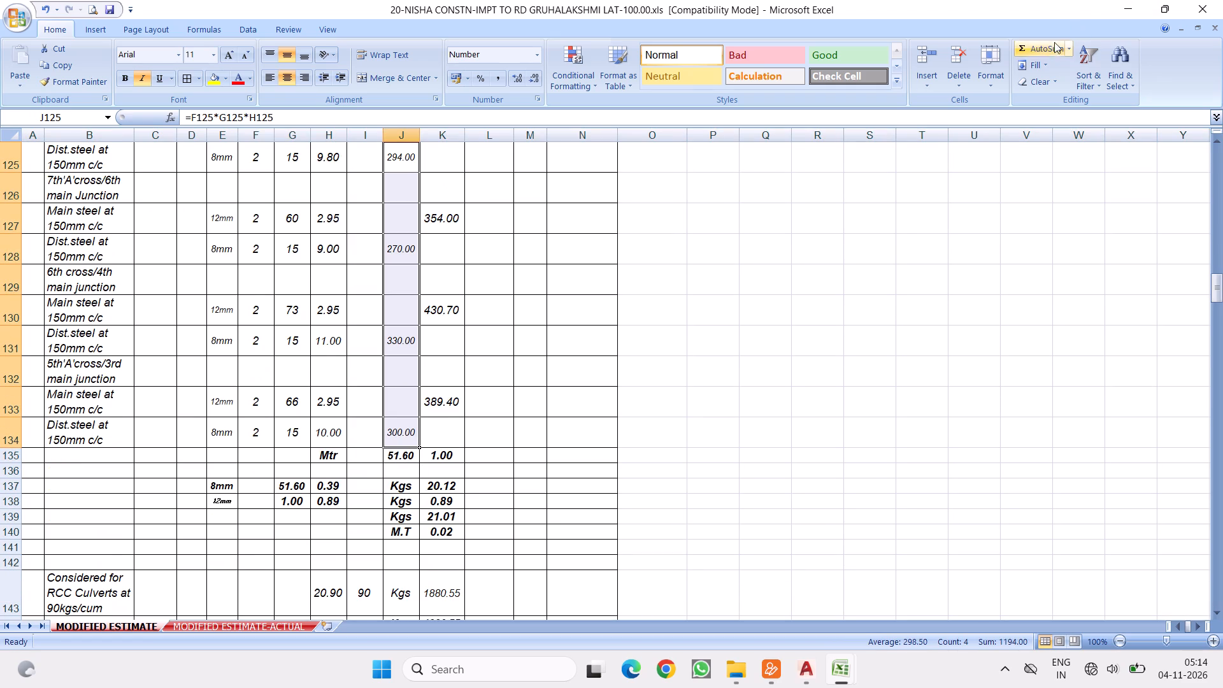
left_click(1025, 46)
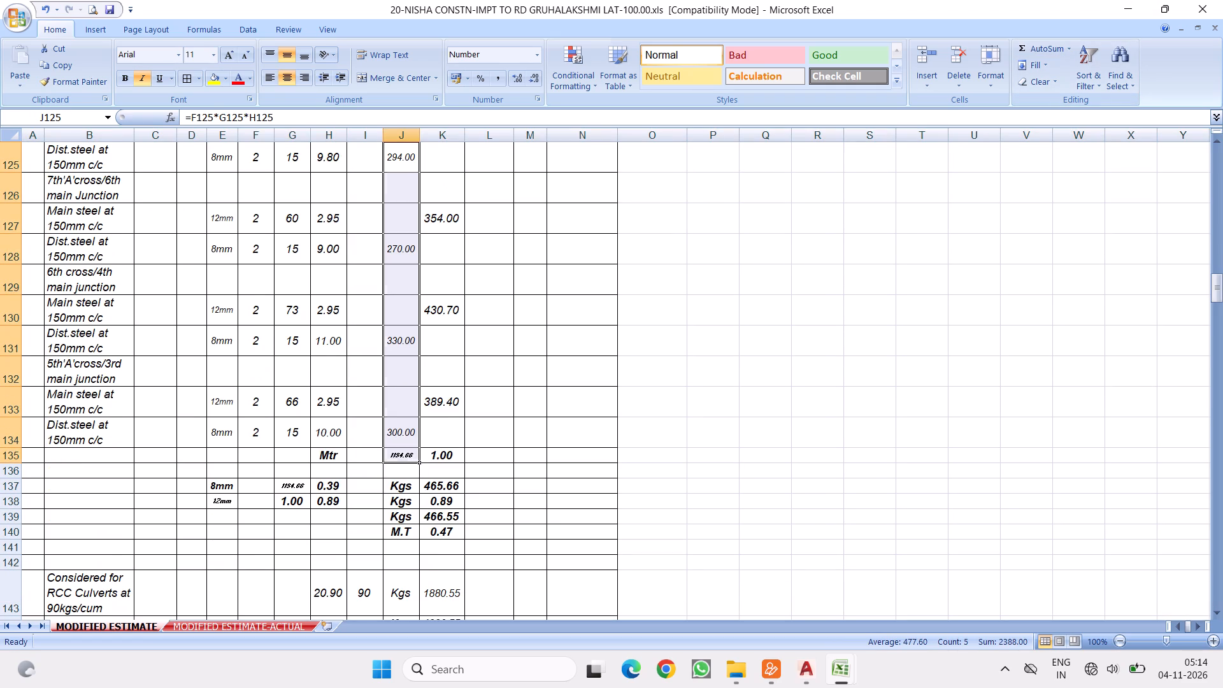
left_click(402, 451)
left_click_drag(420, 464, 462, 463)
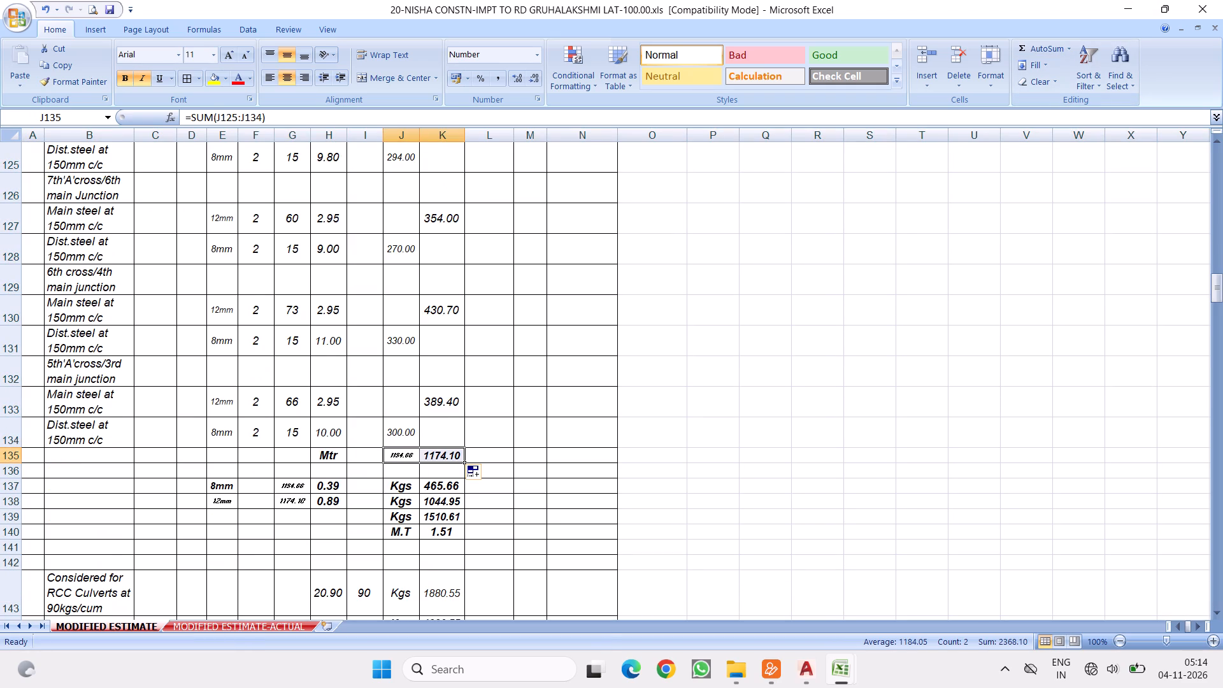
Extend the 12mm total formula in K135 to sum K123:K134.
scroll(424, 222, "up", 2)
scroll(461, 277, "down", 1)
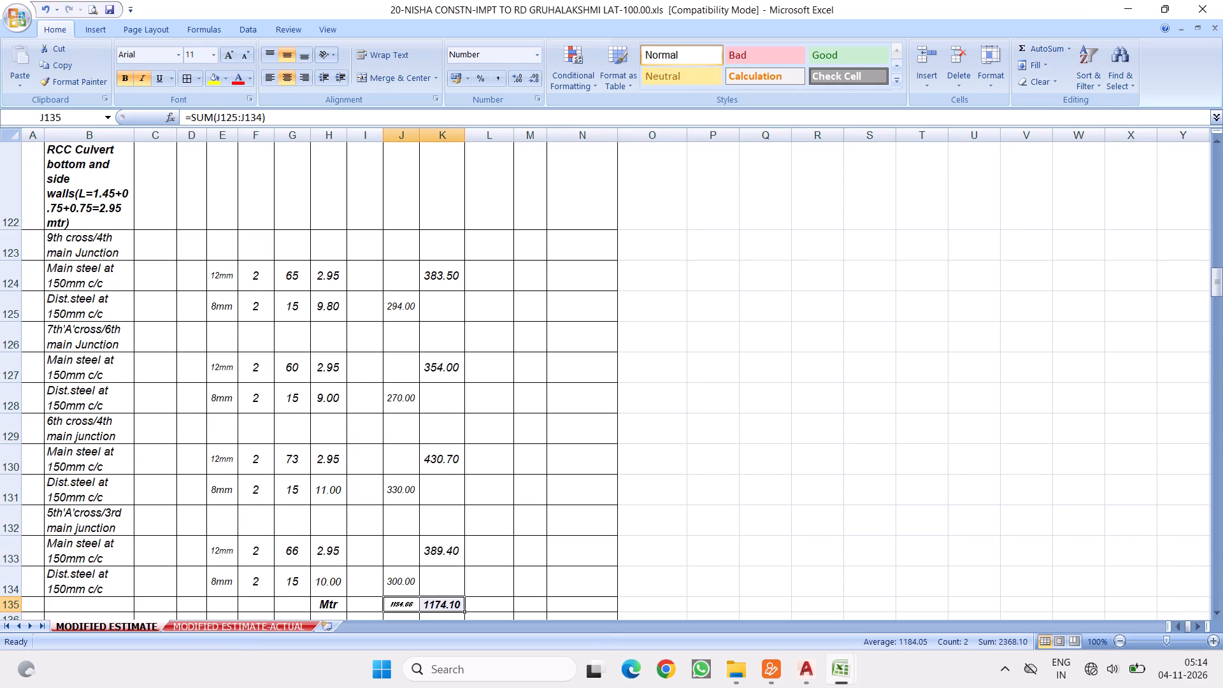
left_click(435, 605)
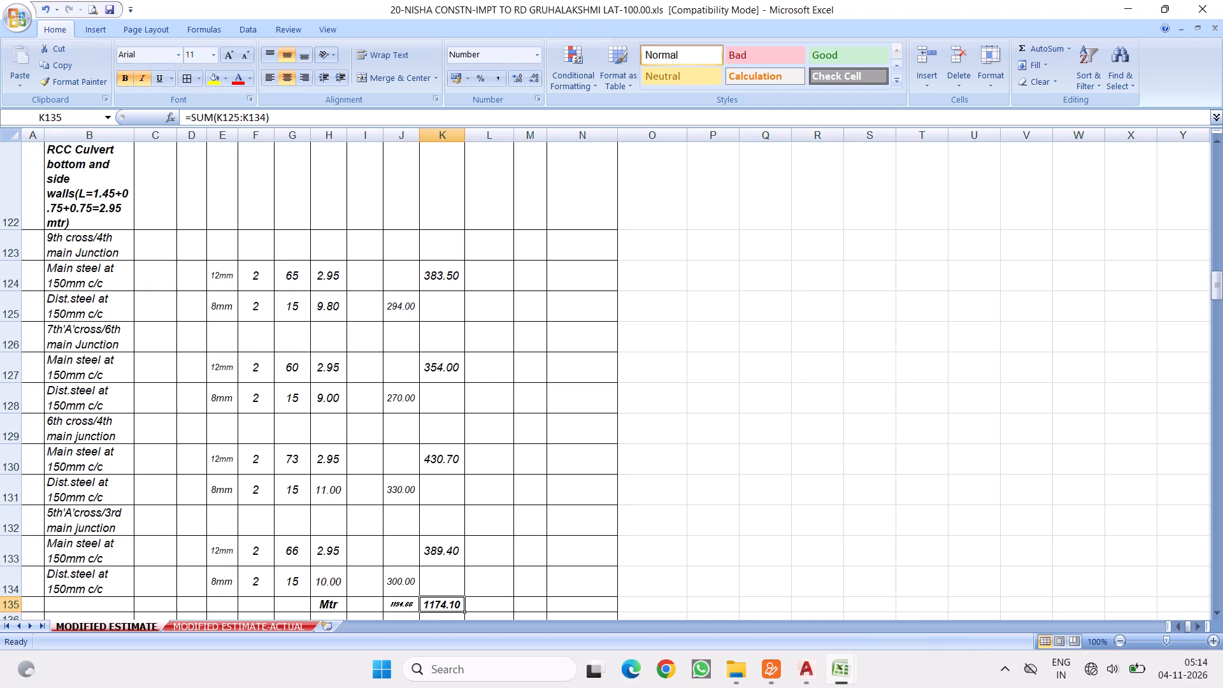
left_click(278, 115)
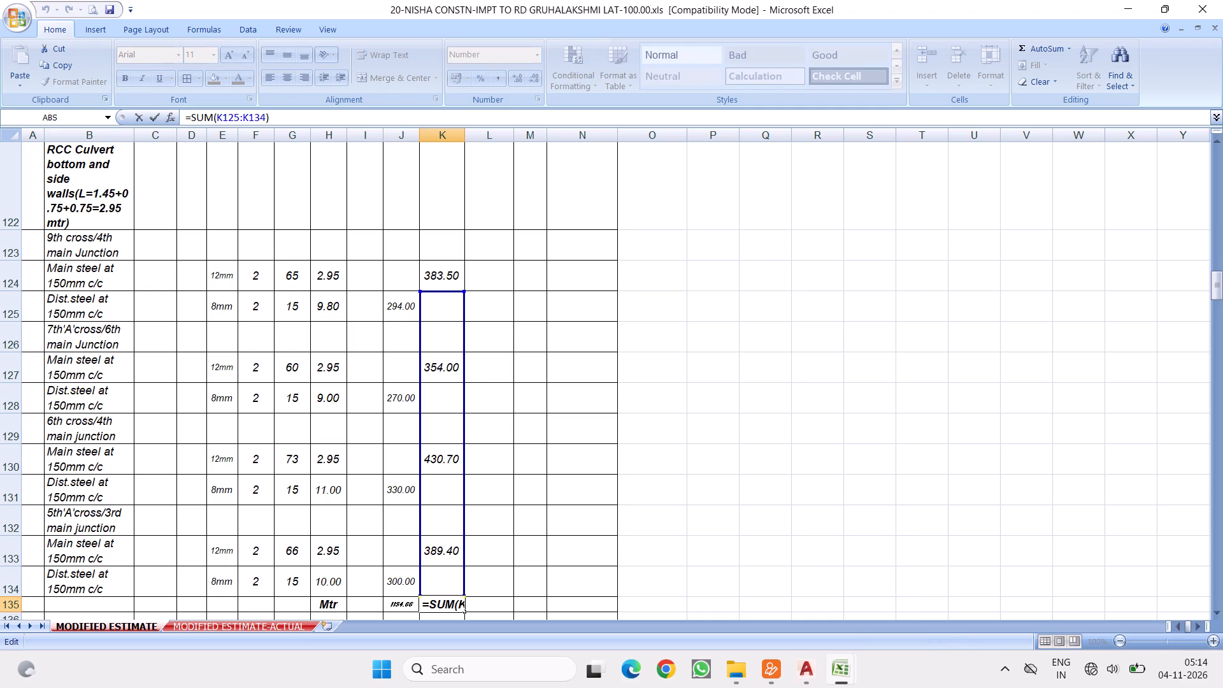
left_click_drag(464, 292, 464, 211)
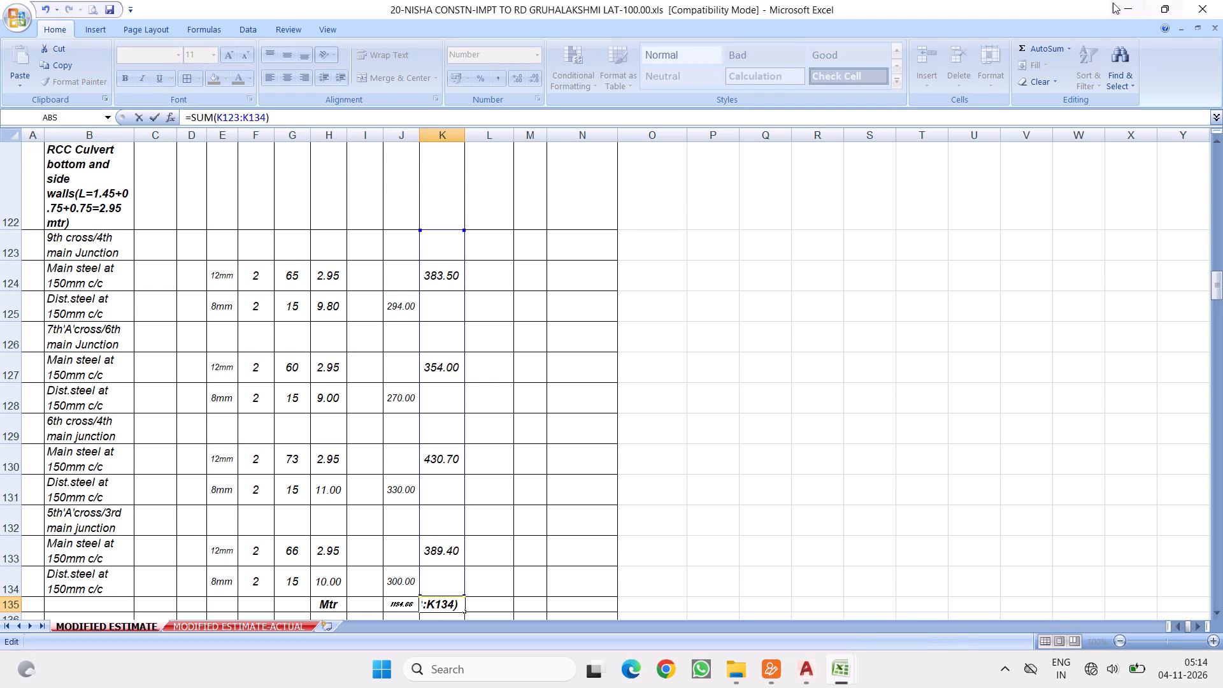
scroll(452, 408, "down", 2)
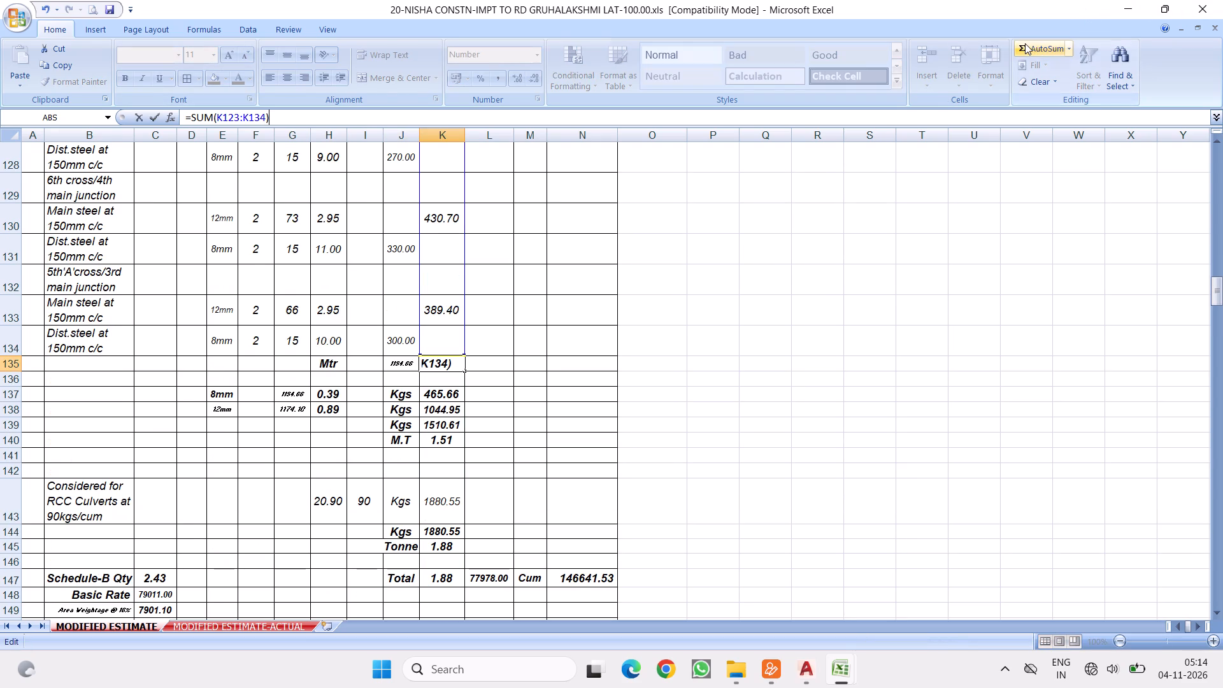
left_click(1025, 43)
Copy the K135 total formula into J135 so the 8mm total sums J123:J134.
right_click(440, 365)
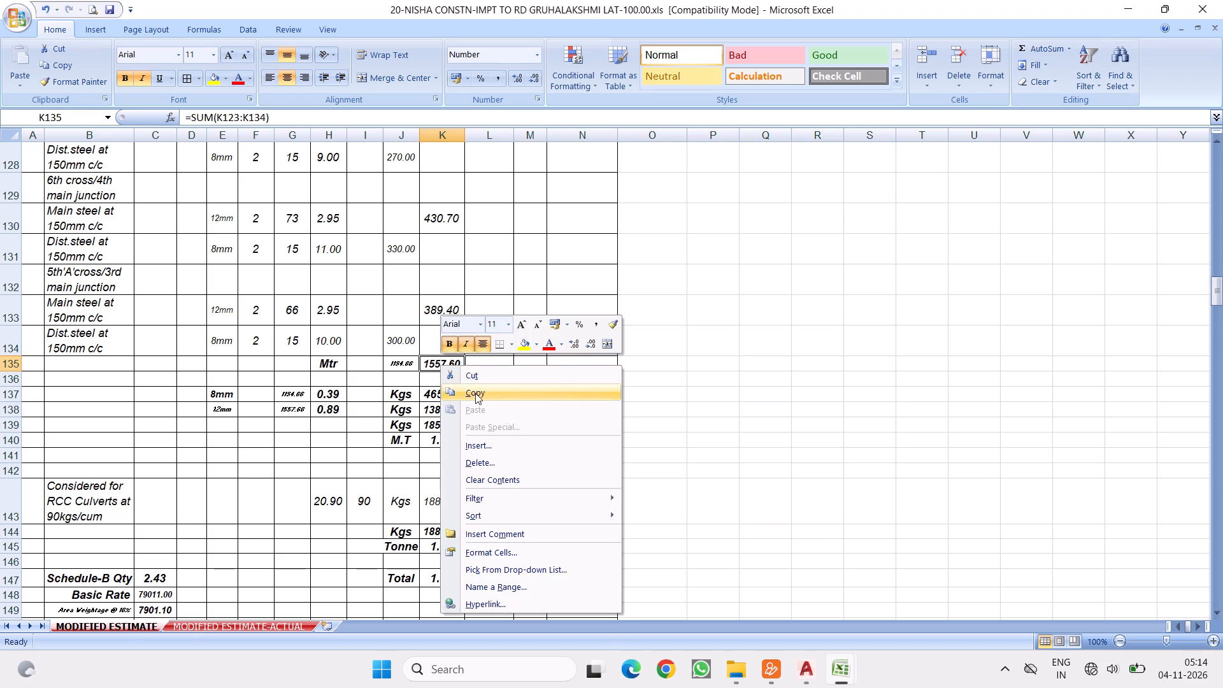
left_click(475, 393)
right_click(404, 367)
left_click(434, 413)
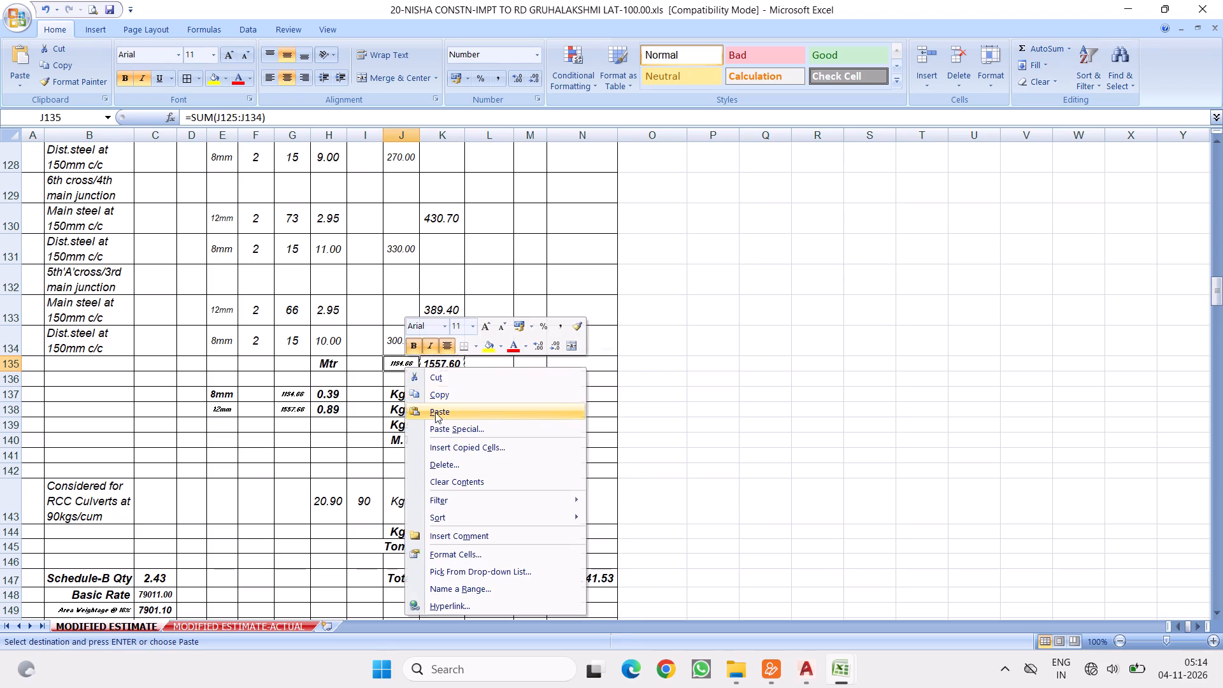
key("Escape")
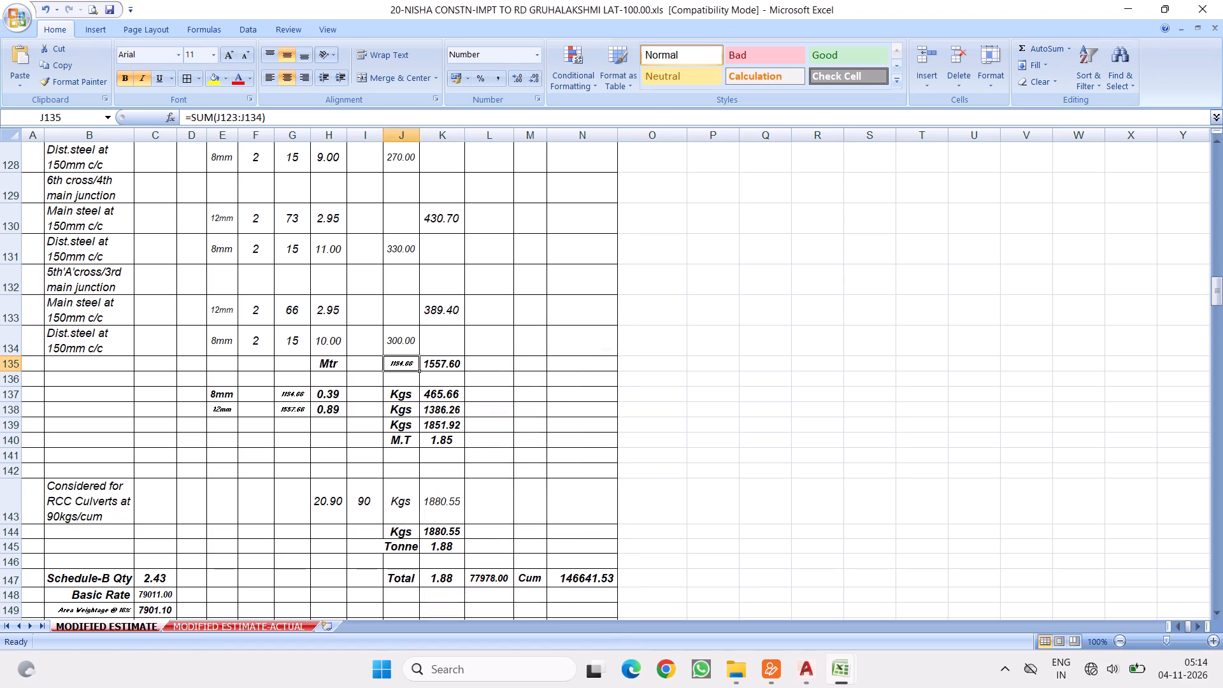
Move the 8mm and 12mm weight-row labels from E137:E138 to F137:F138.
left_click_drag(227, 394, 223, 410)
left_click_drag(236, 398, 257, 397)
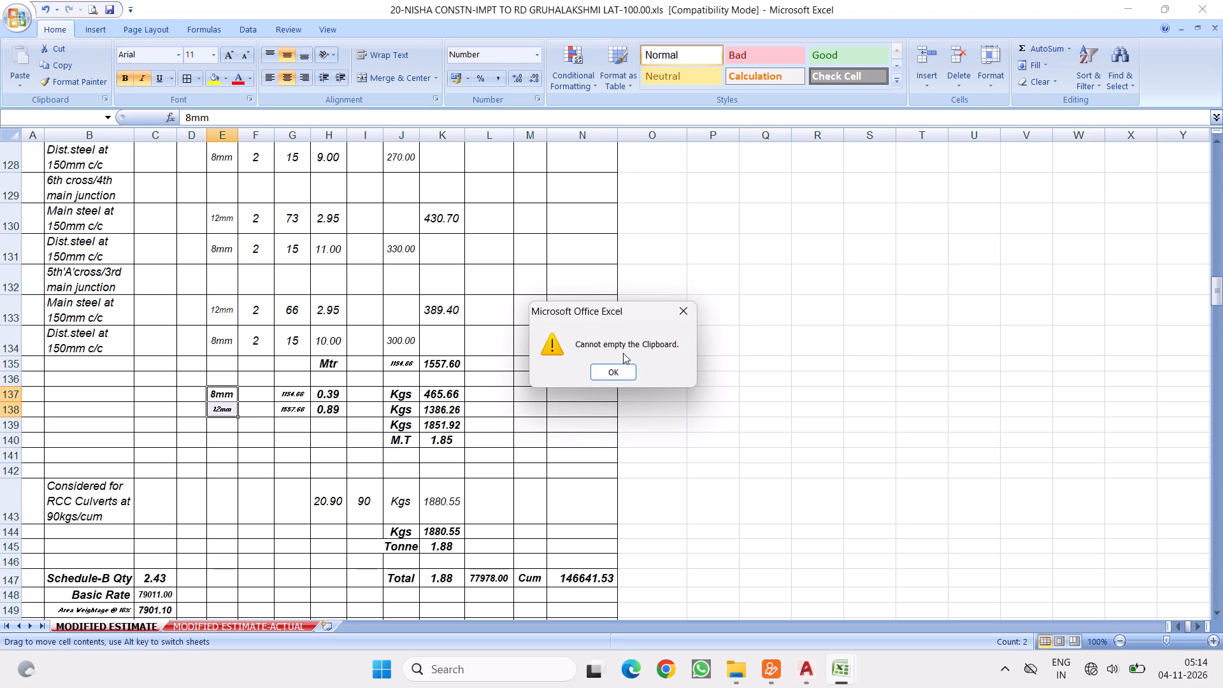
left_click(605, 370)
Fill the blank bordered cell E136 down through E140.
left_click(217, 375)
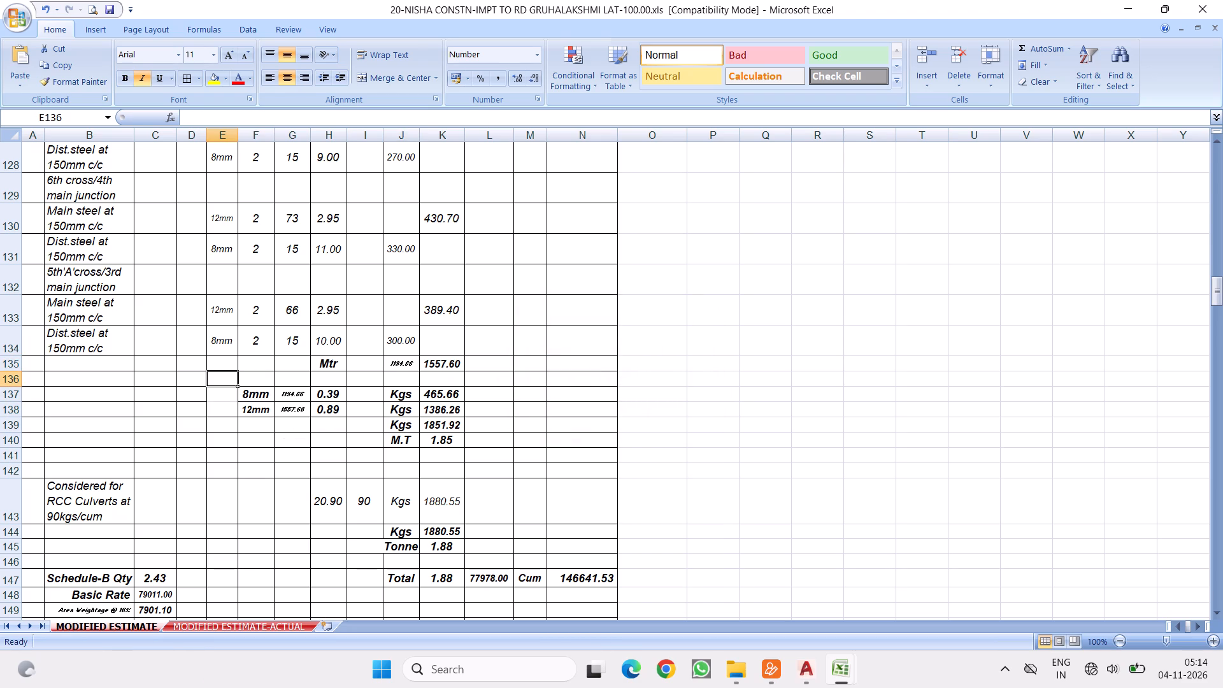
left_click_drag(238, 385, 229, 450)
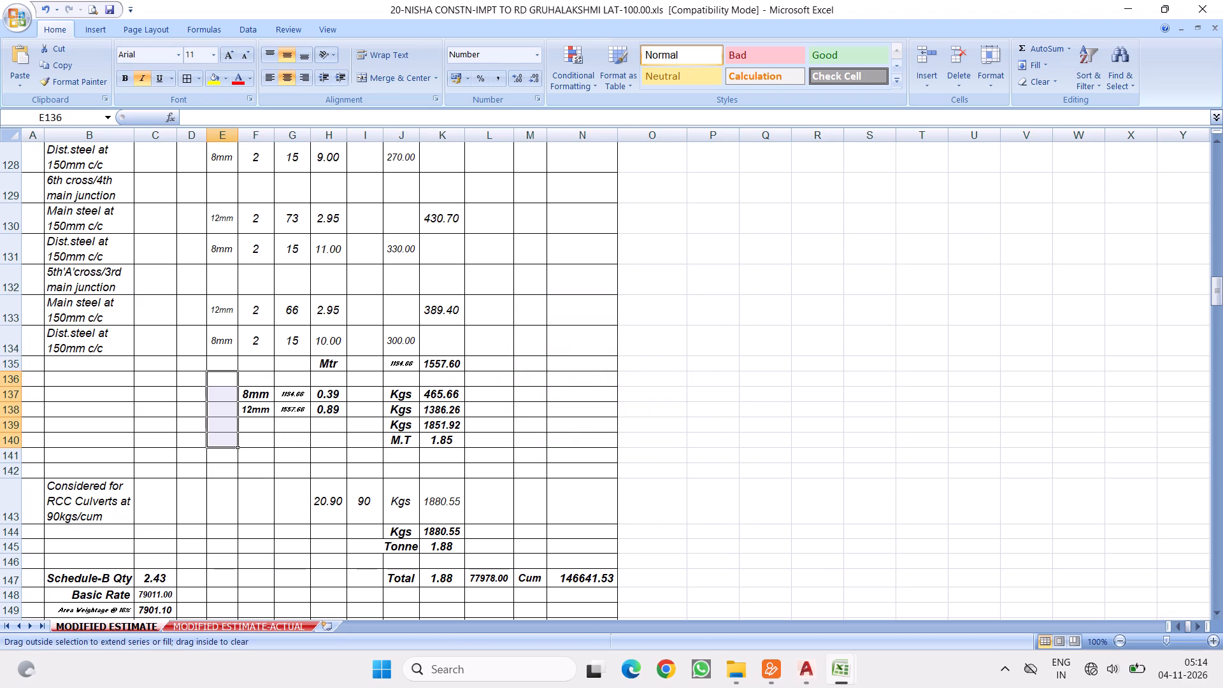
Examine the formulas and unit weights behind the 8mm and 12mm steel weights in rows 137:138, and the rows below.
left_click(289, 397)
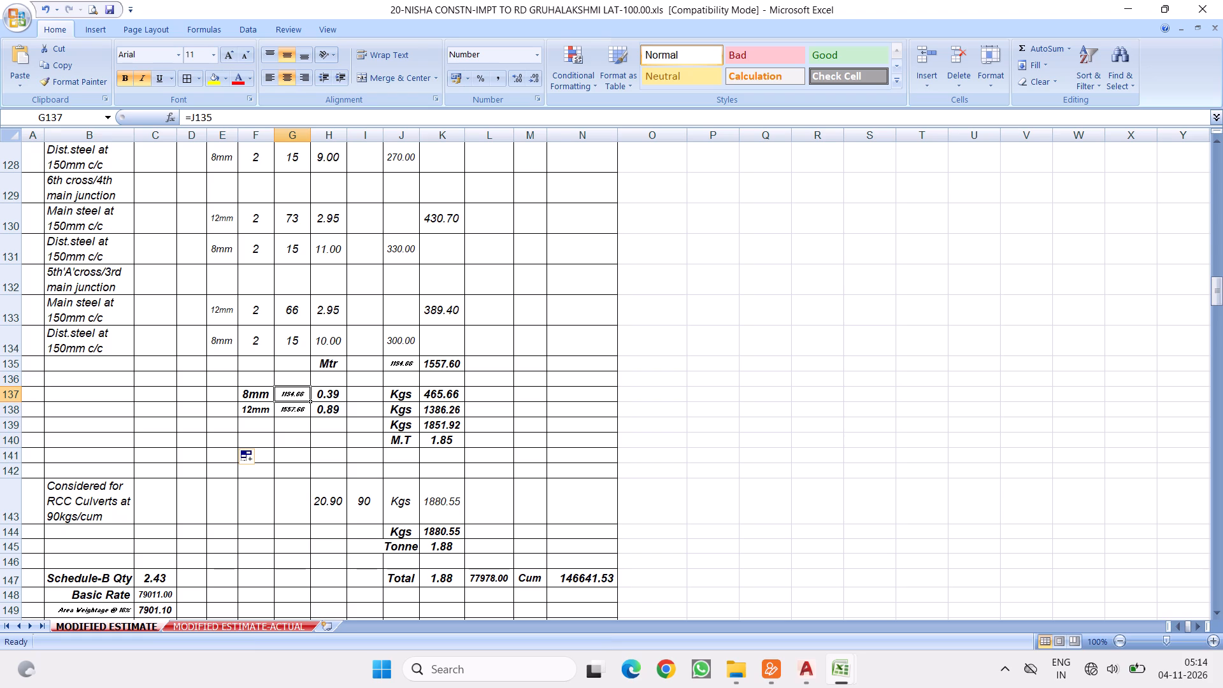
left_click(328, 408)
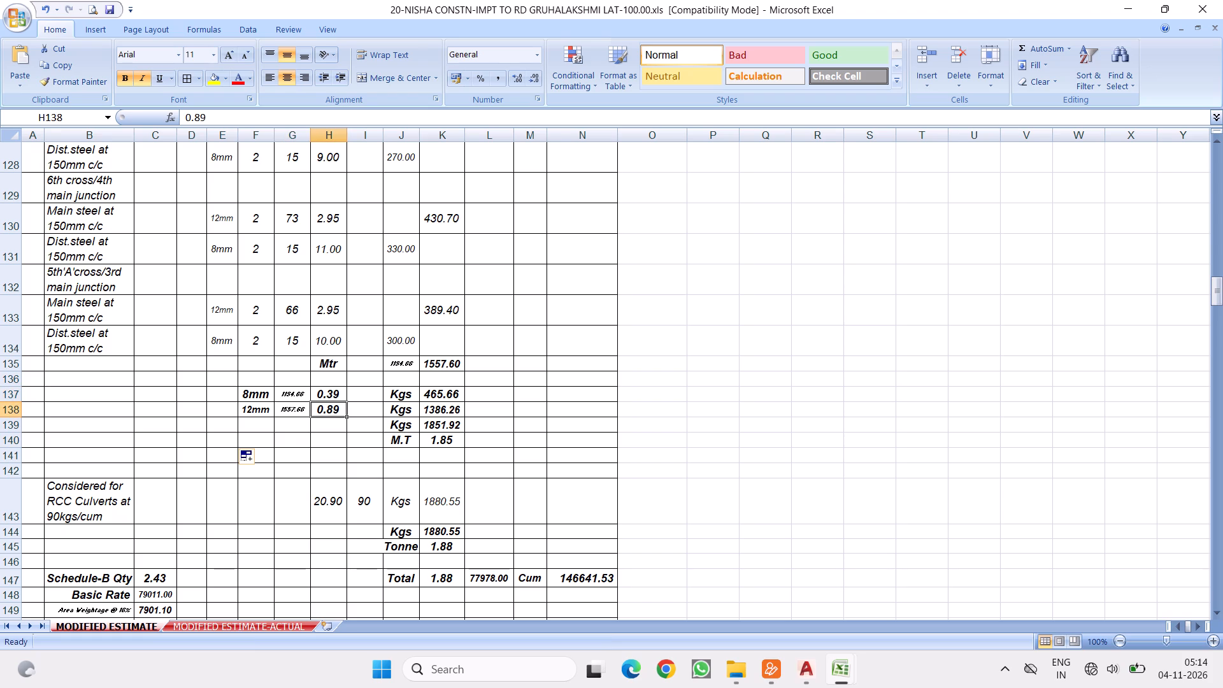
left_click(441, 395)
left_click(263, 117)
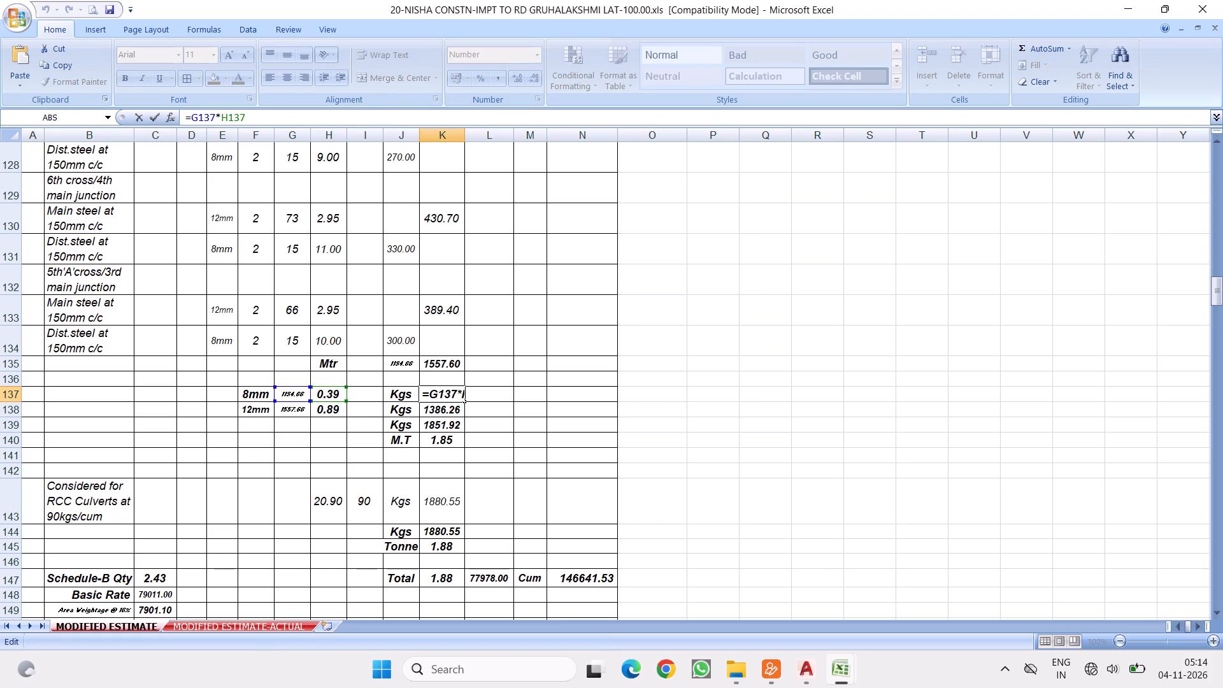
left_click(587, 415)
left_click(439, 409)
left_click(251, 117)
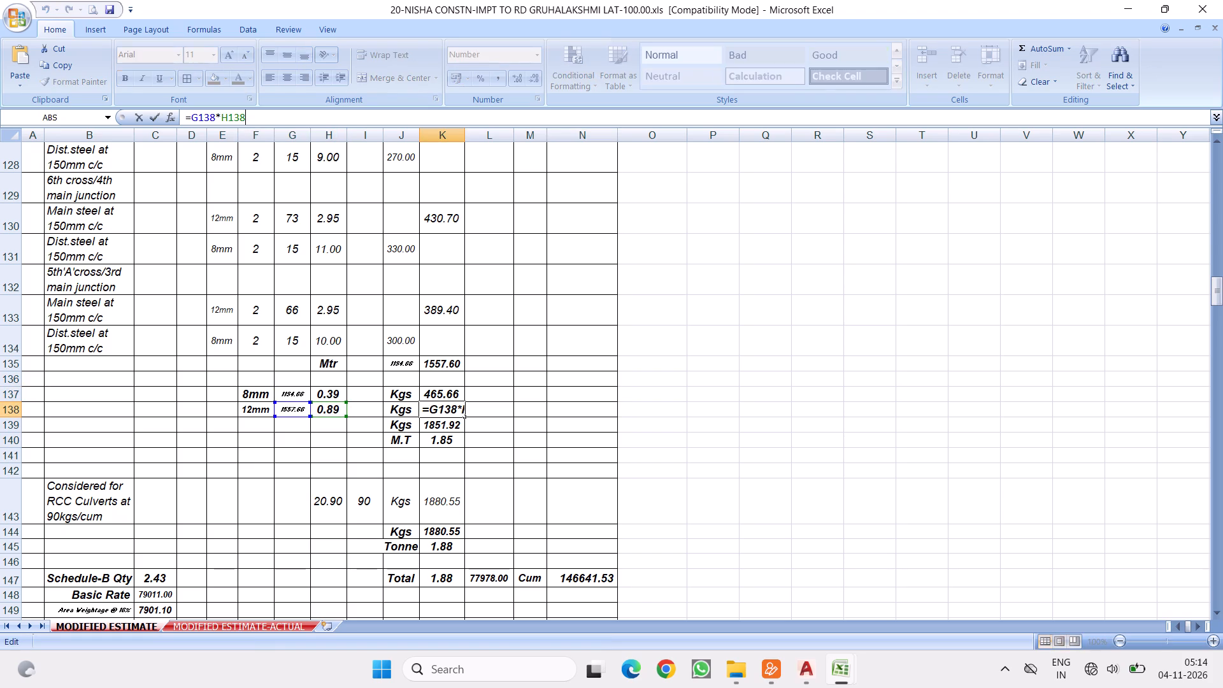
left_click(601, 410)
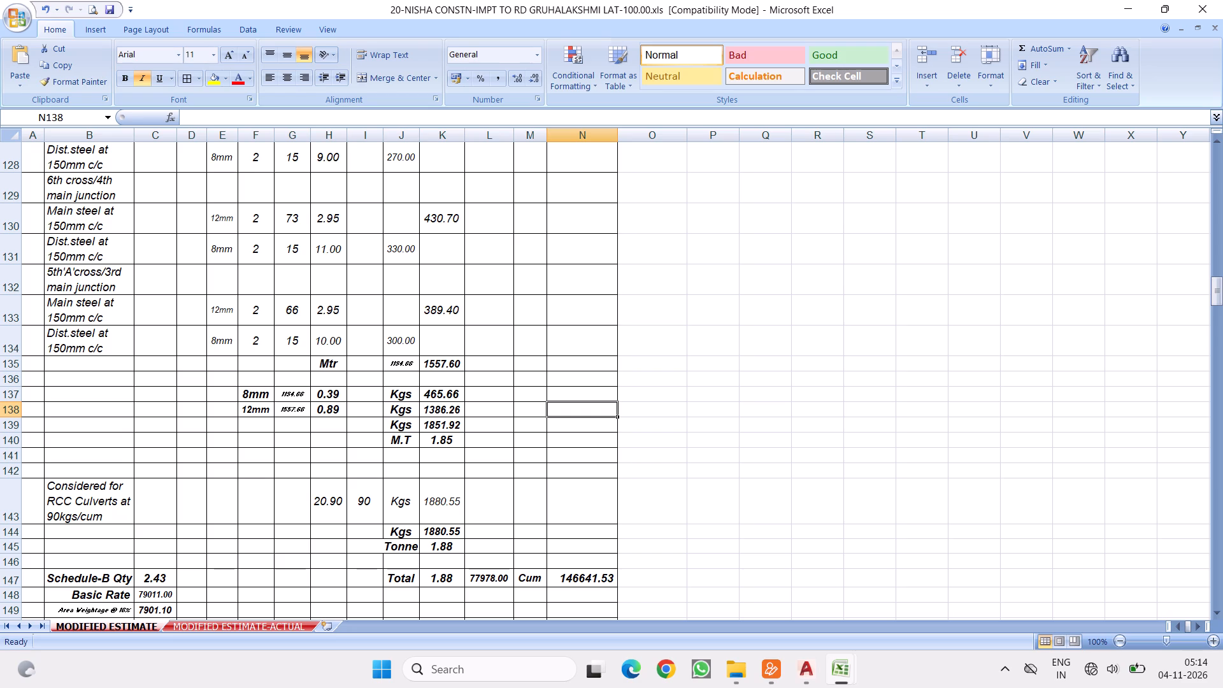
scroll(283, 387, "down", 1)
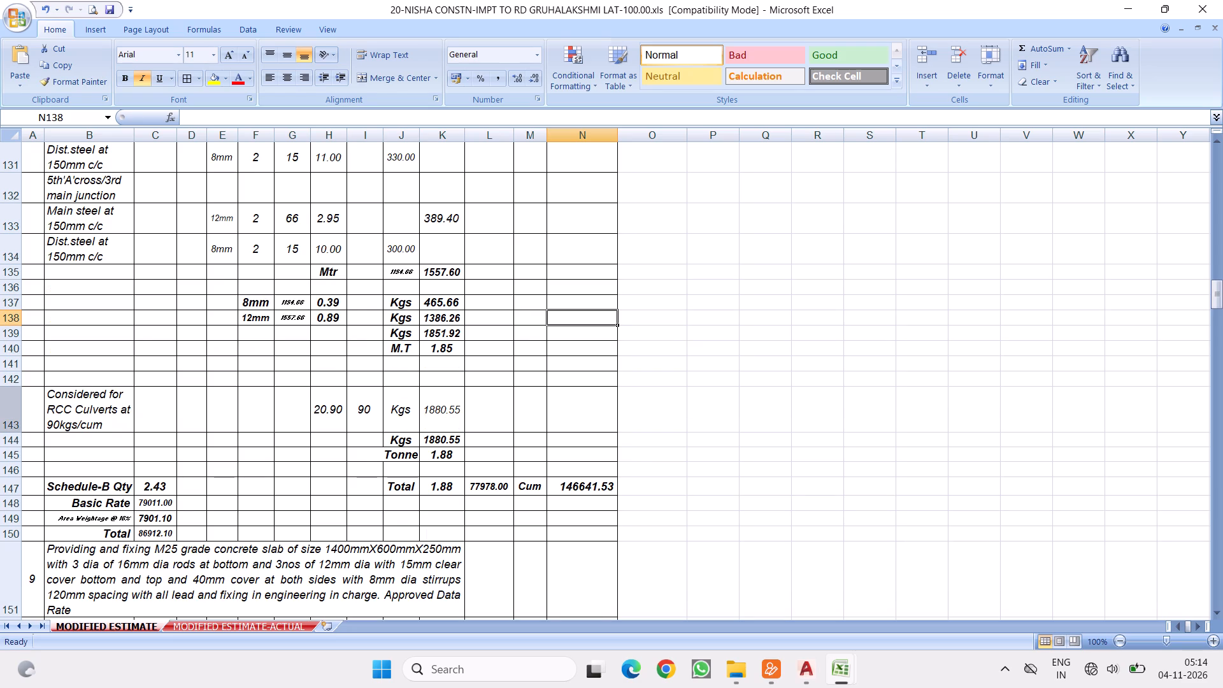
Delete rows 142:146 holding the old RCC culvert steel provision at 90 kg/cum.
left_click_drag(9, 379, 12, 468)
right_click(87, 426)
left_click(120, 519)
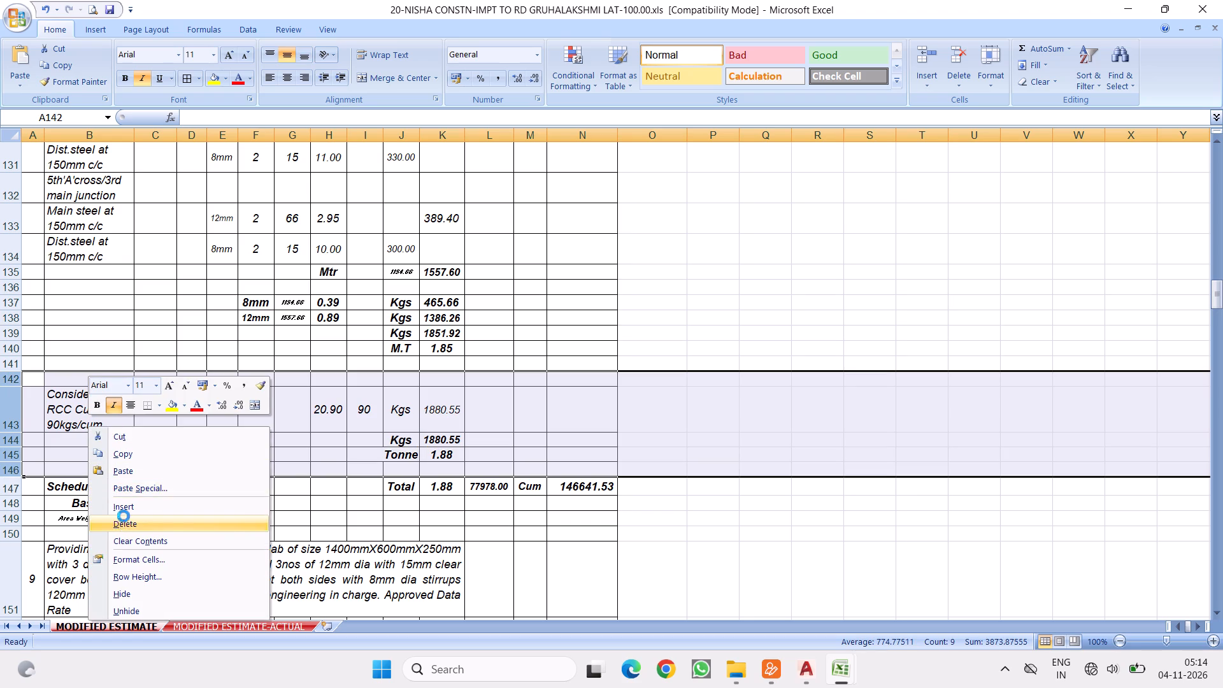
Link item 8's total quantity in K142 to the M.T steel weight in K140.
left_click(434, 383)
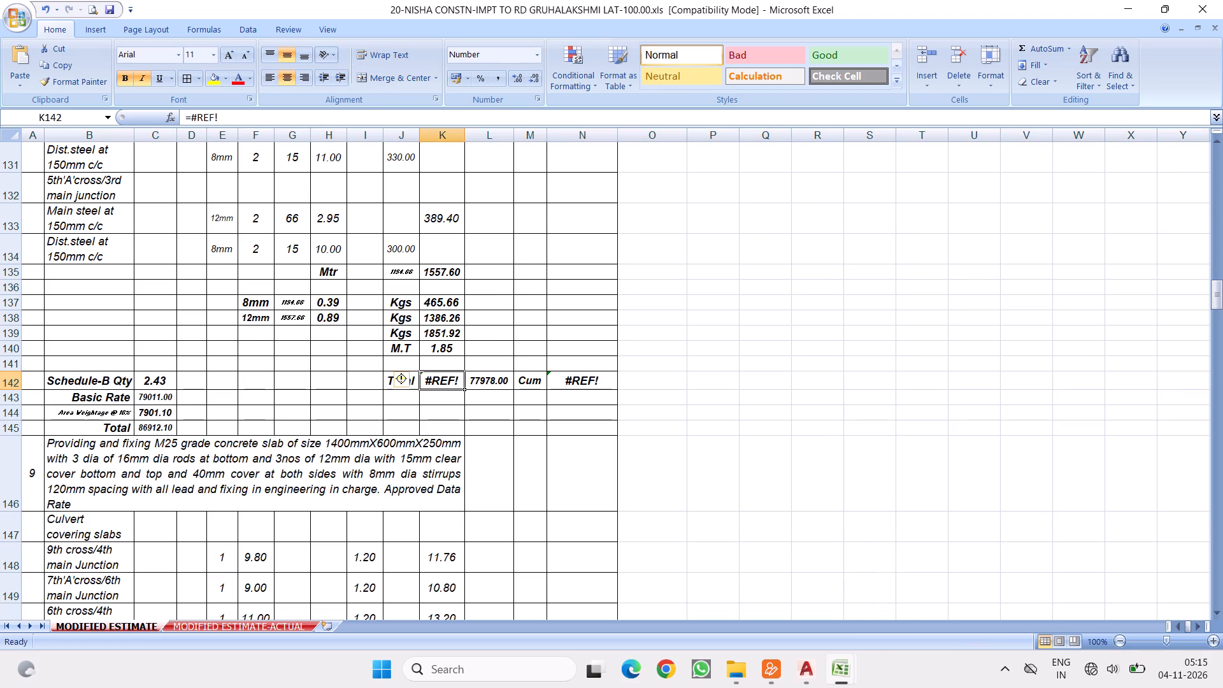
key("equal")
left_click(449, 348)
key("Return")
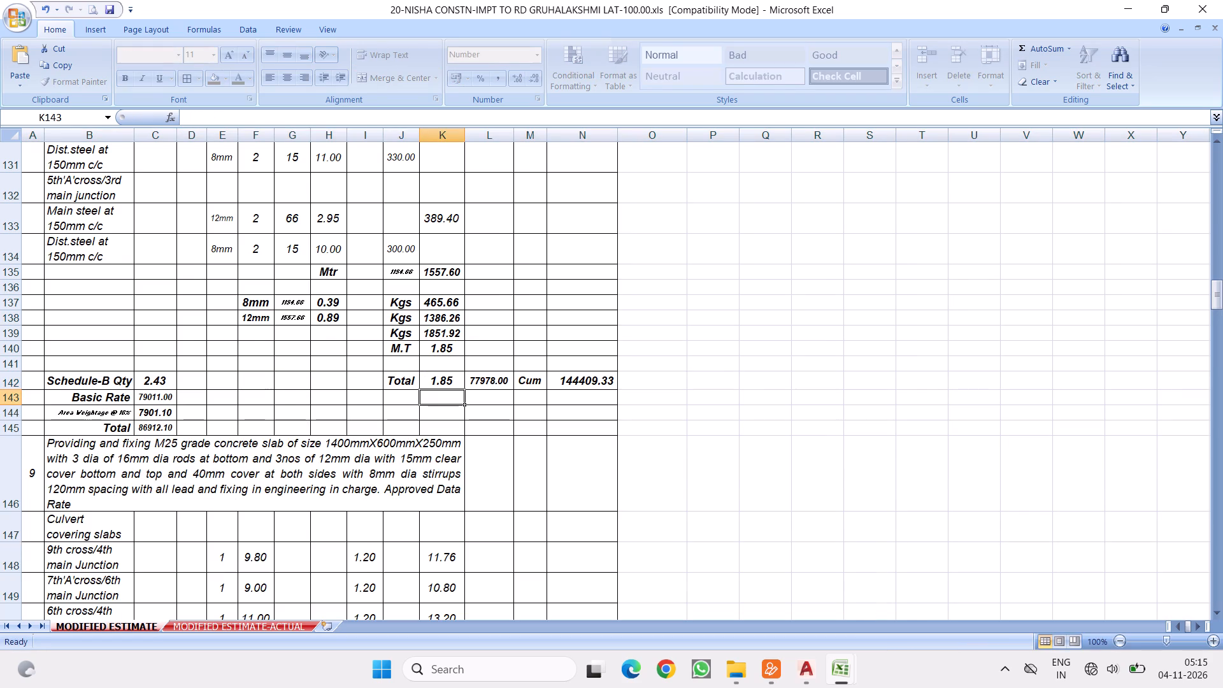
Review item 8's steel rows and the following items down to the estimate's subtotal, tender, executed and excess amounts.
scroll(406, 366, "up", 2)
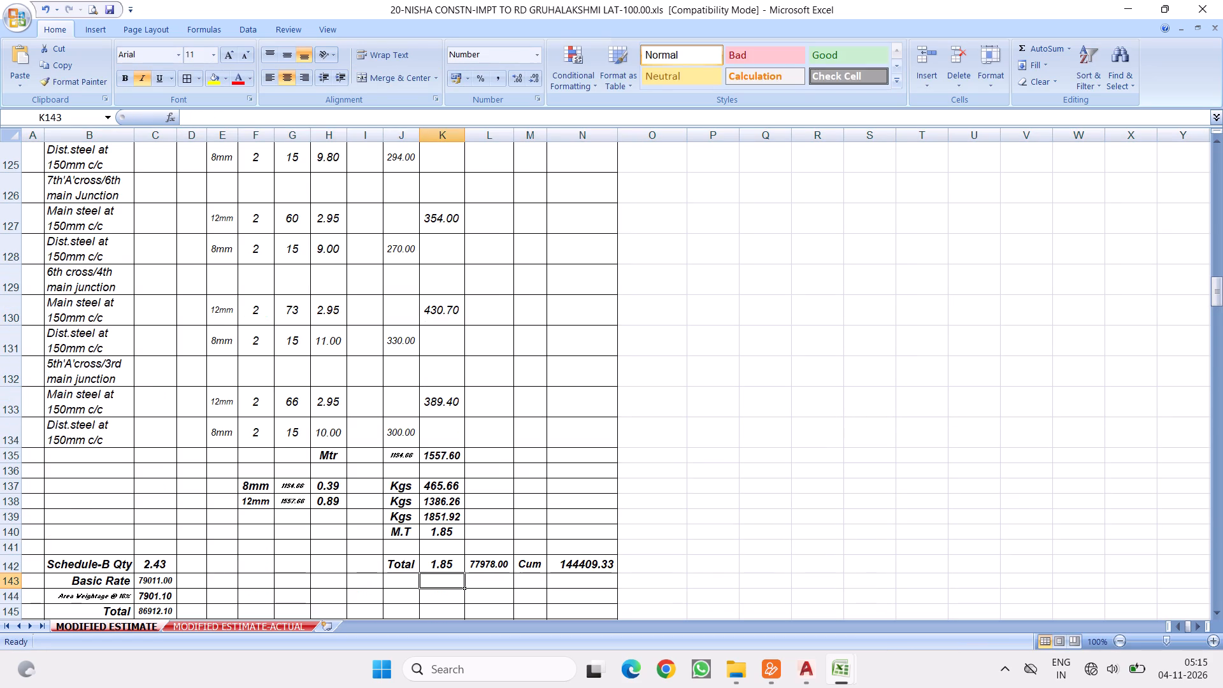
scroll(382, 349, "up", 2)
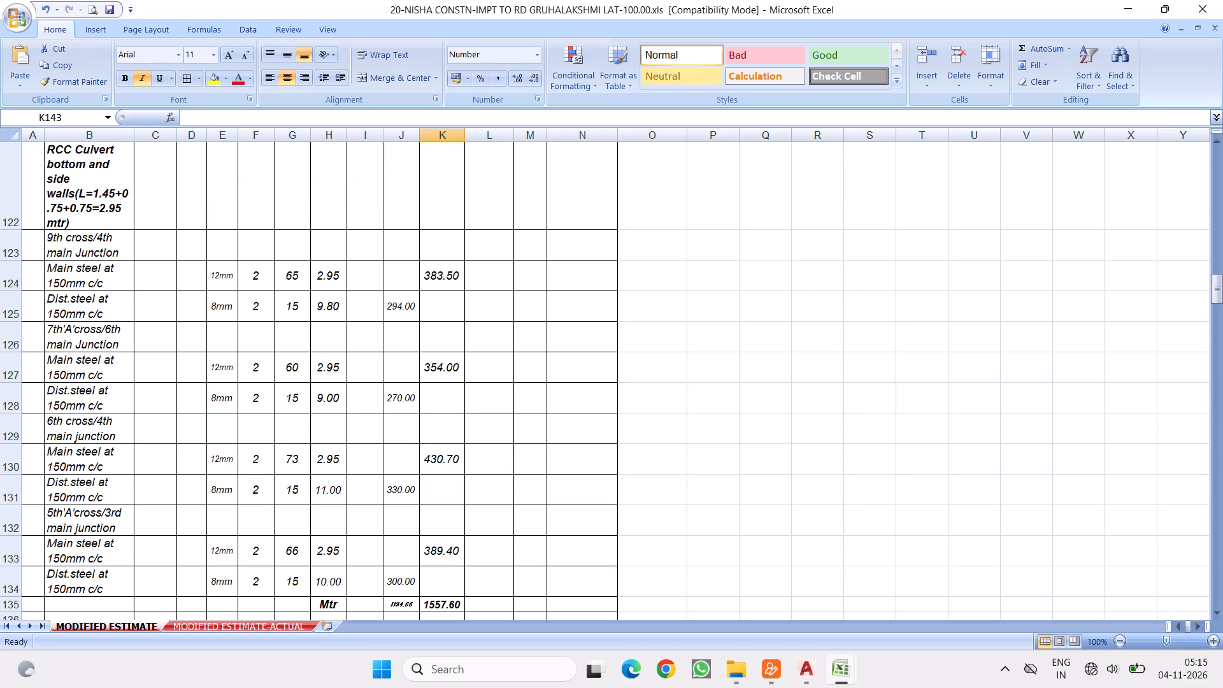
scroll(261, 390, "down", 5)
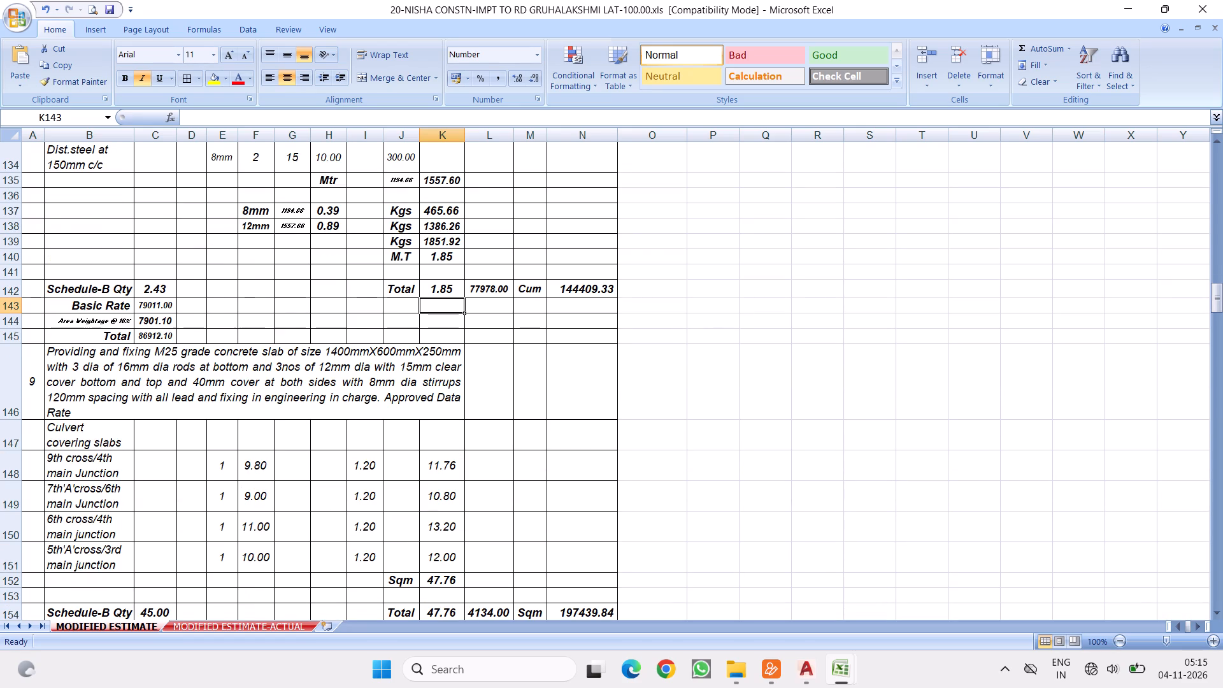
scroll(292, 361, "down", 1)
scroll(289, 310, "up", 2)
scroll(360, 421, "down", 3)
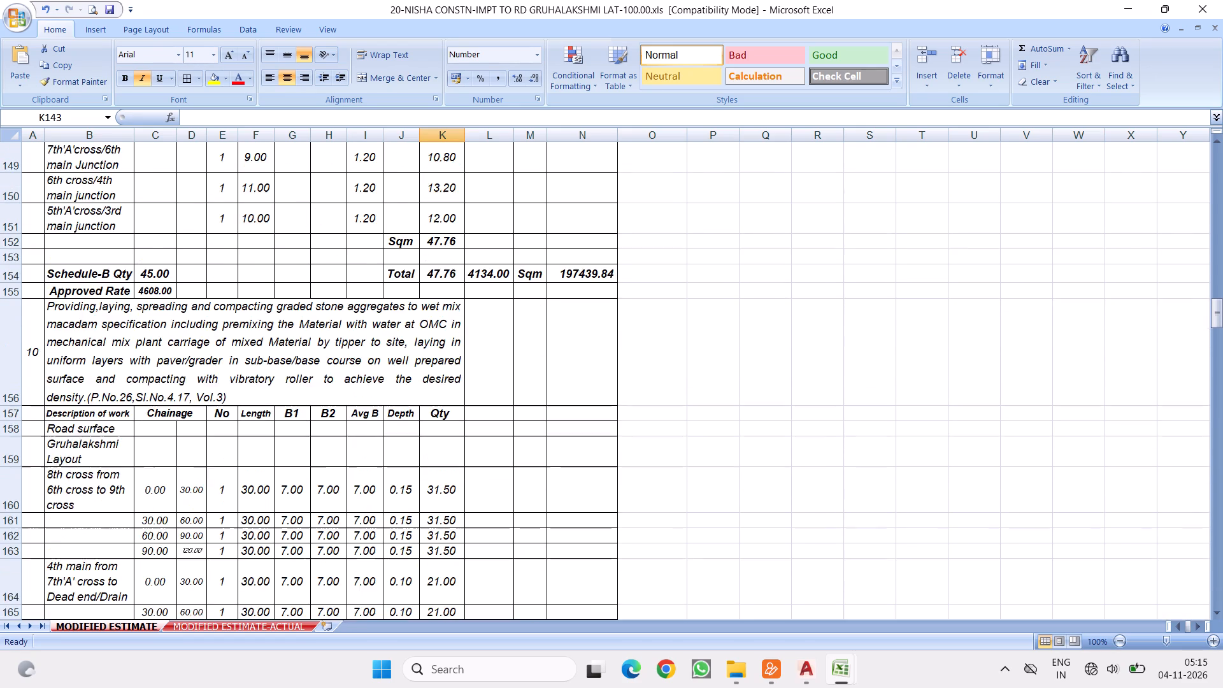
scroll(388, 427, "down", 20)
scroll(388, 427, "down", 20)
scroll(364, 347, "down", 3)
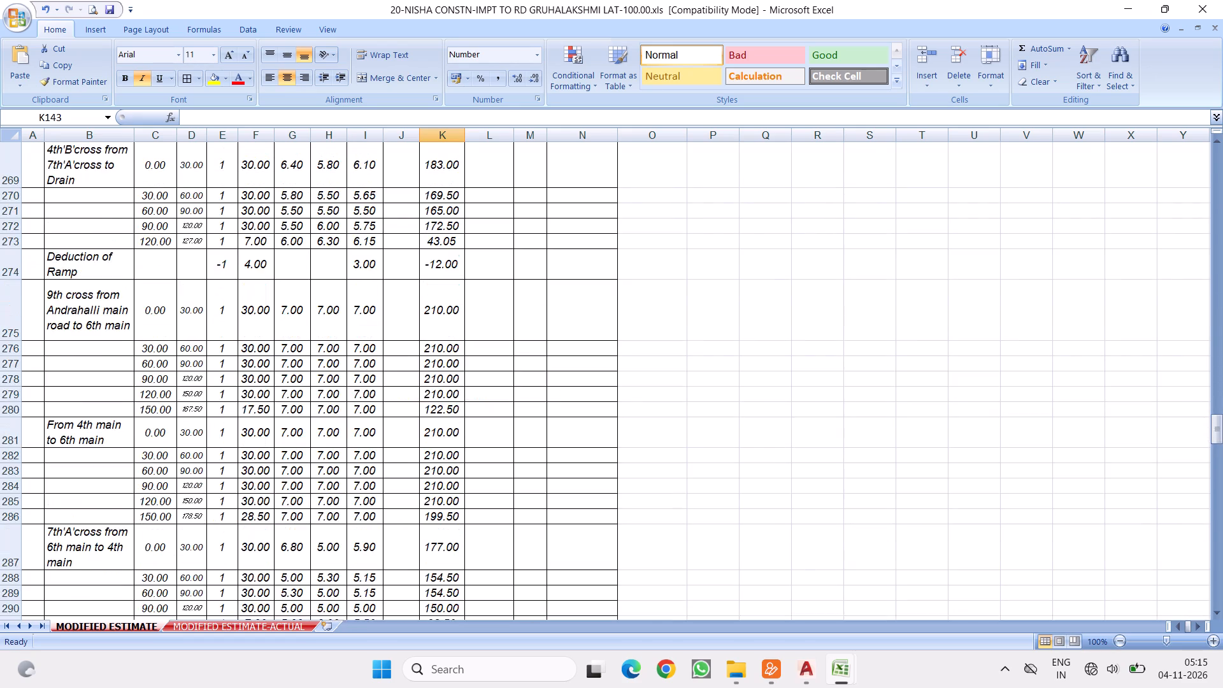
scroll(362, 360, "down", 12)
scroll(376, 426, "down", 20)
scroll(376, 426, "down", 10)
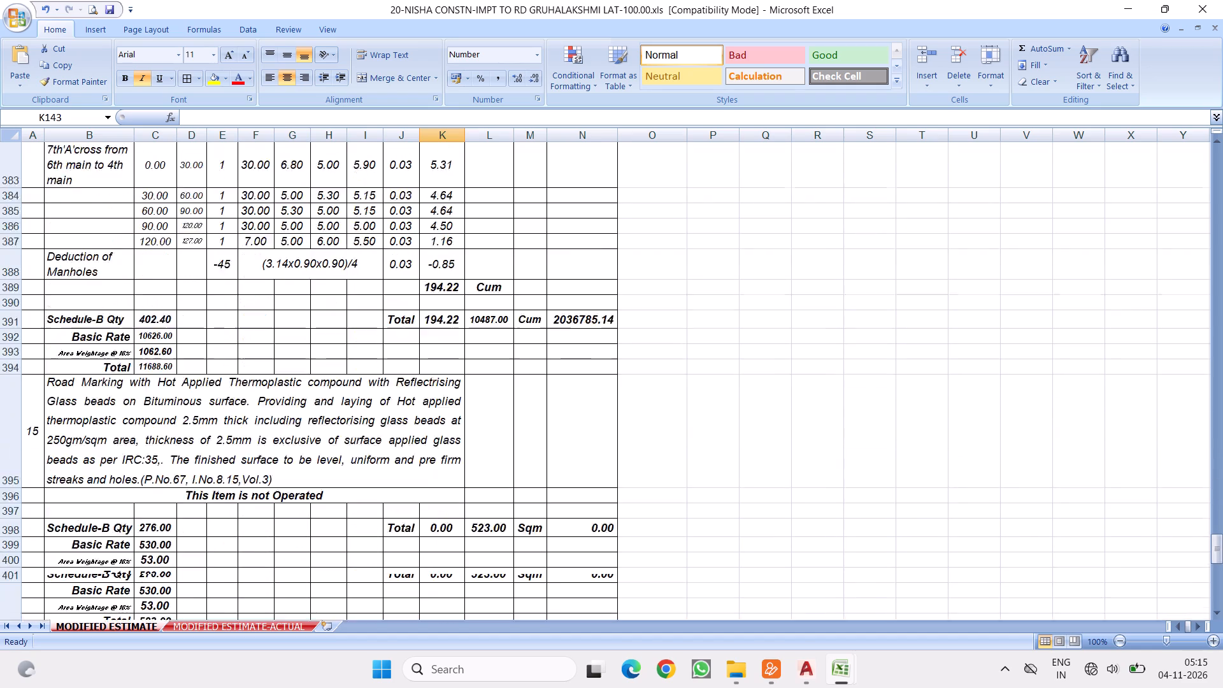
scroll(424, 417, "down", 10)
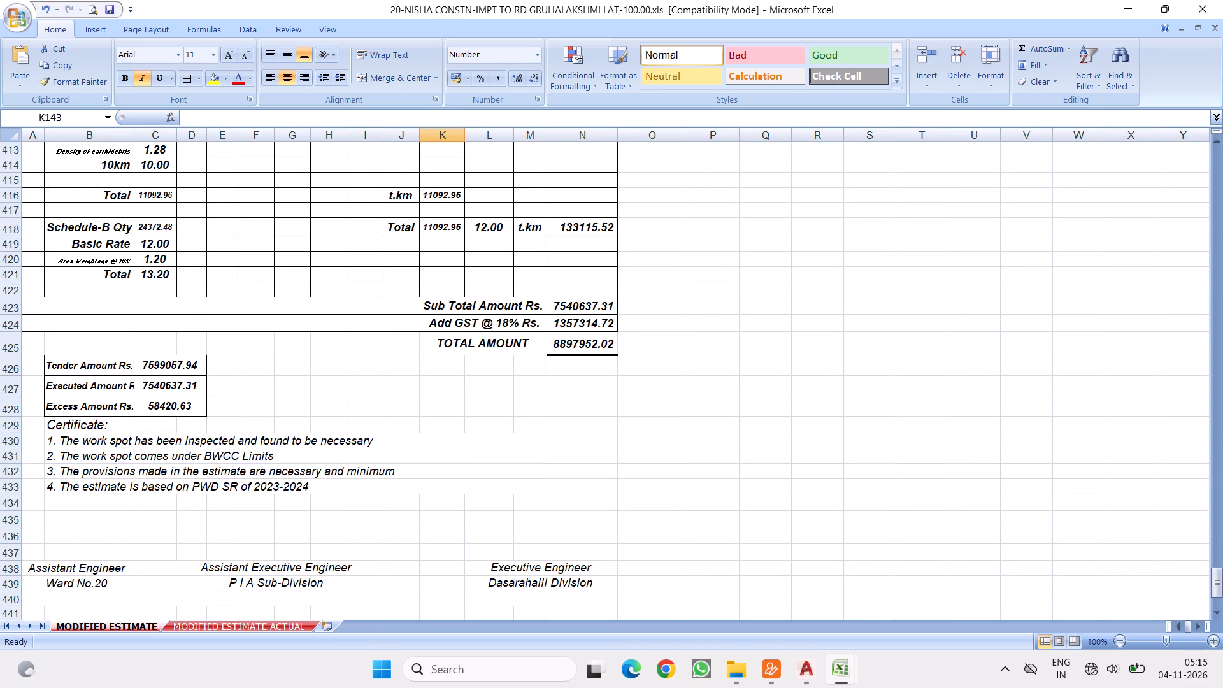
Examine the measurement rows of the bituminous, tack coat and wet mix macadam items, from item 14 back to item 10.
scroll(393, 324, "up", 12)
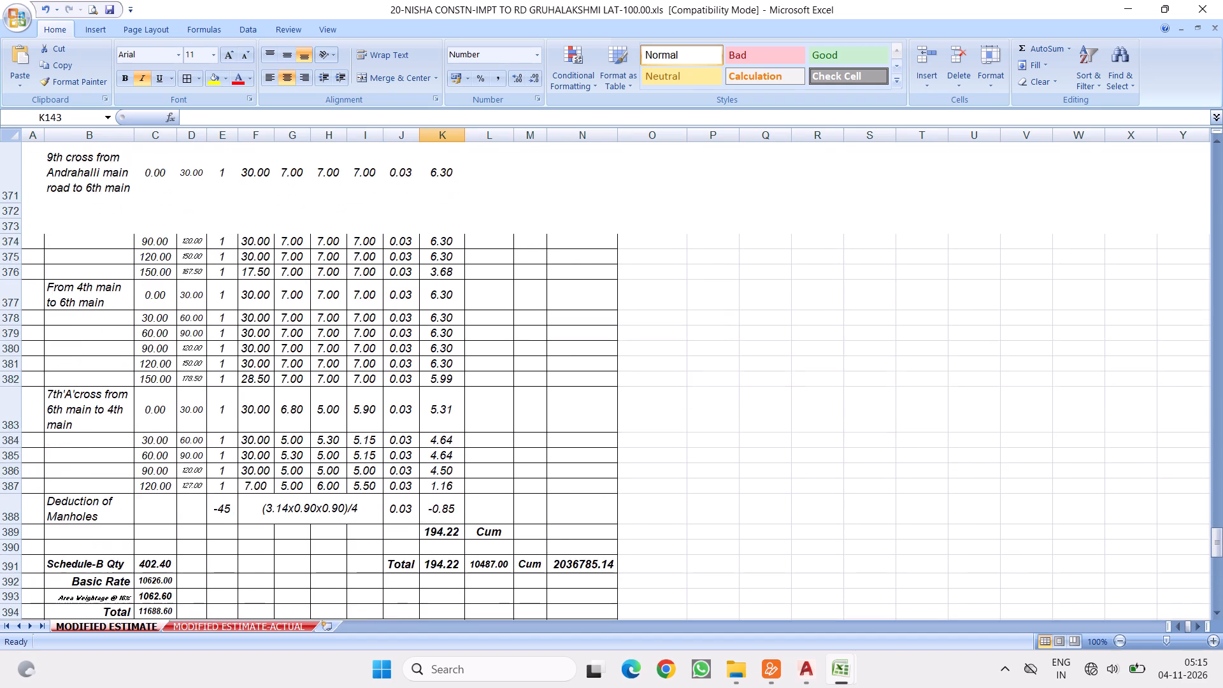
scroll(383, 309, "up", 20)
scroll(383, 309, "up", 8)
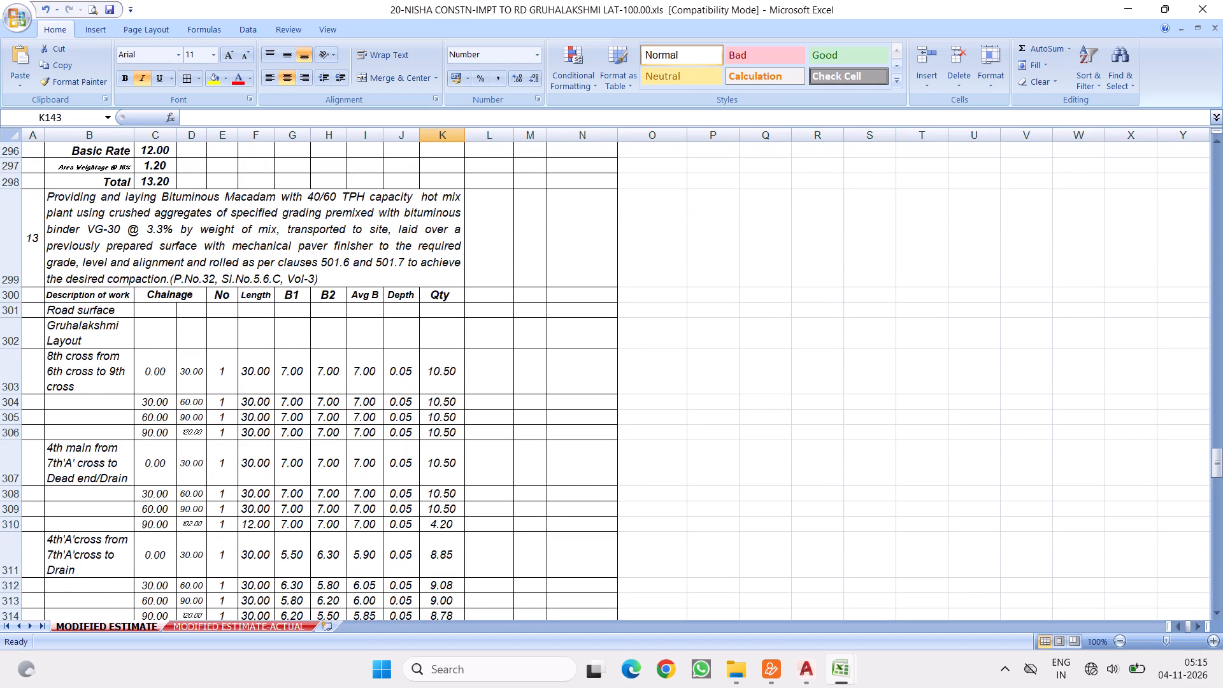
scroll(383, 309, "up", 16)
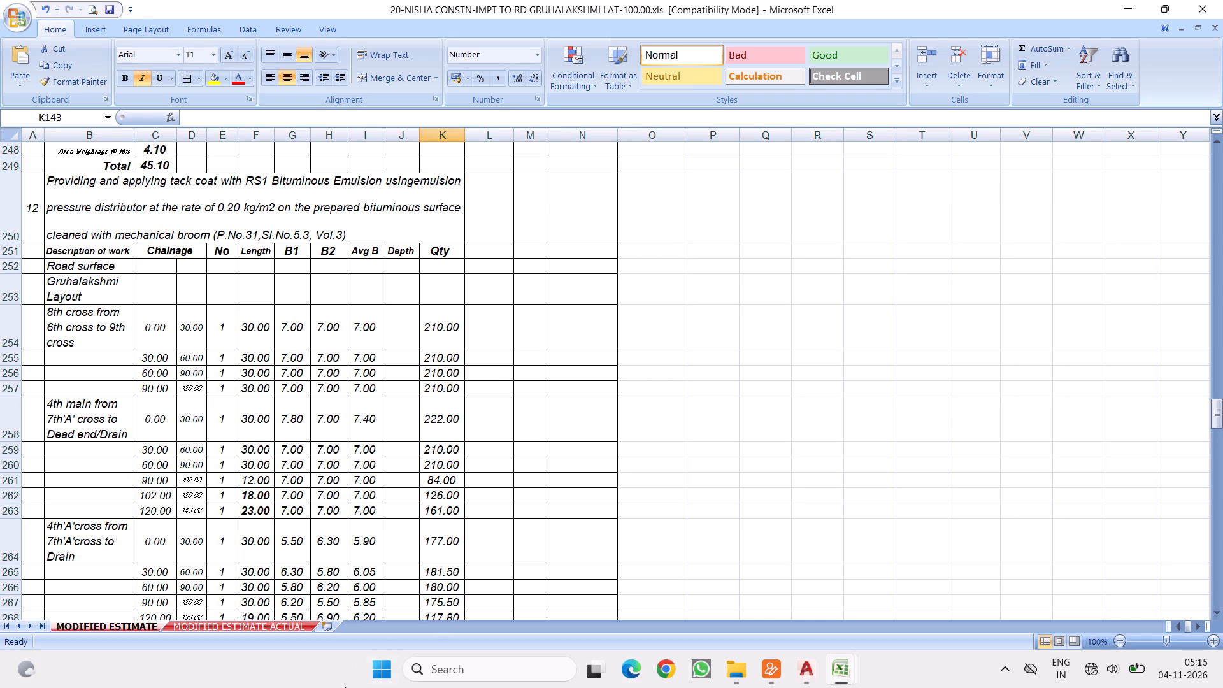
scroll(369, 659, "down", 9)
left_click(335, 359)
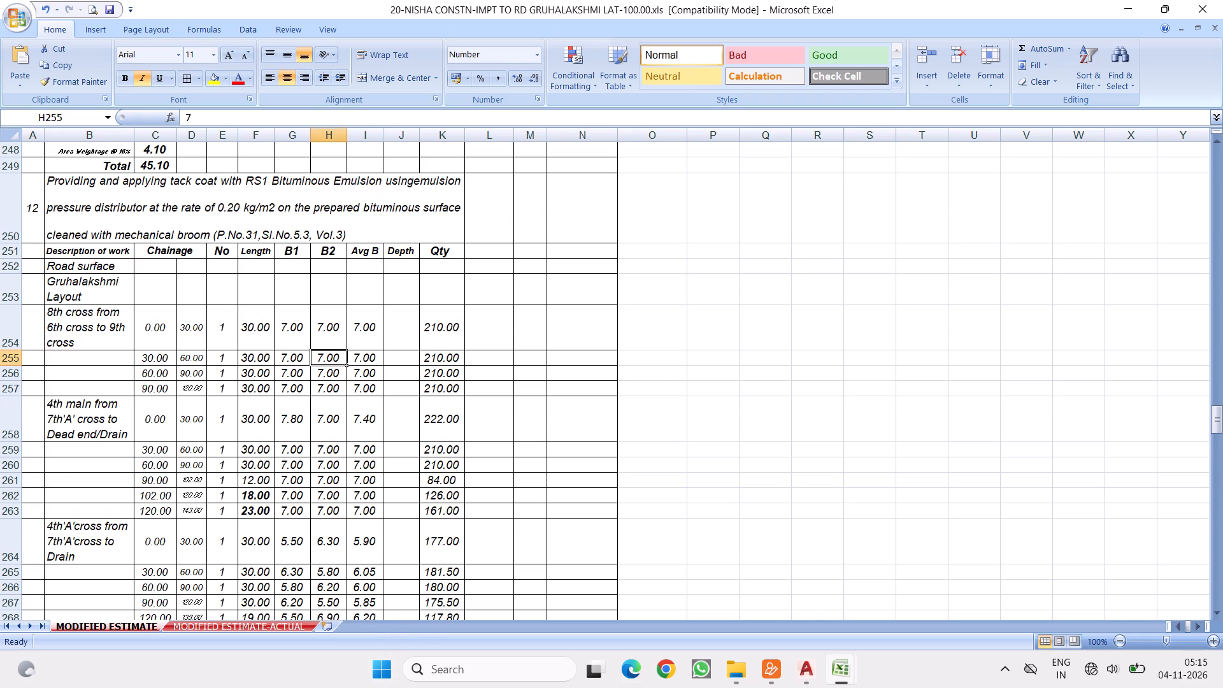
scroll(401, 415, "down", 19)
scroll(360, 409, "down", 6)
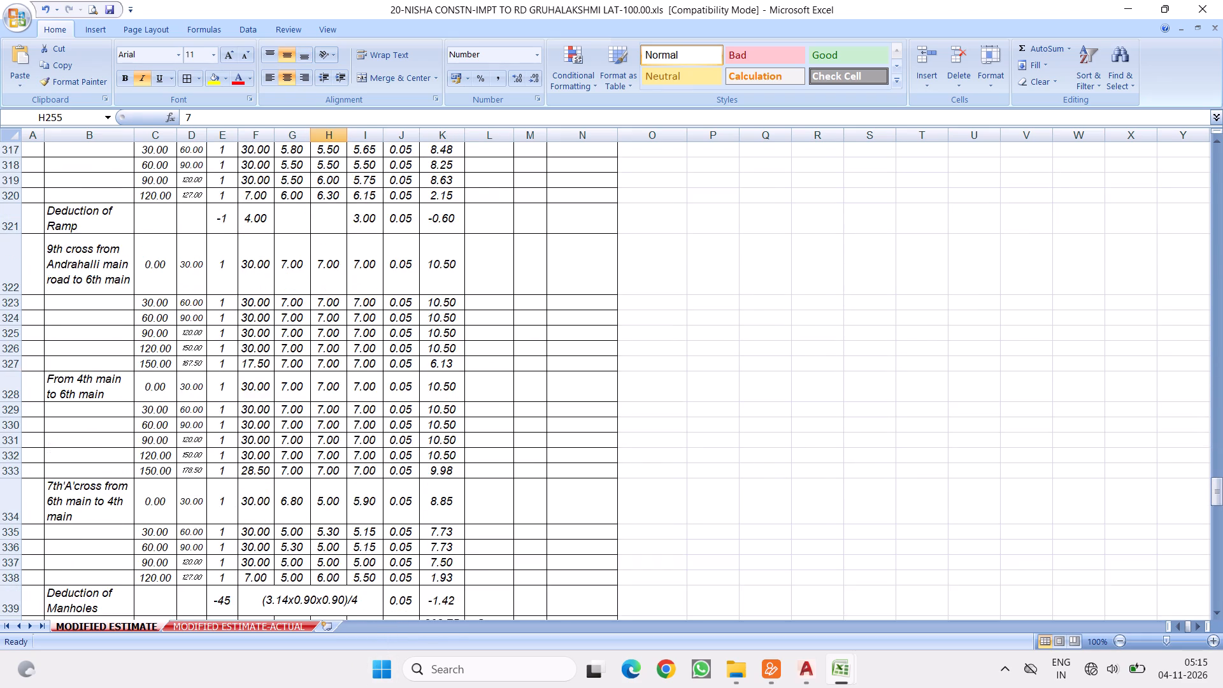
scroll(380, 398, "down", 6)
scroll(427, 434, "down", 6)
scroll(418, 332, "up", 12)
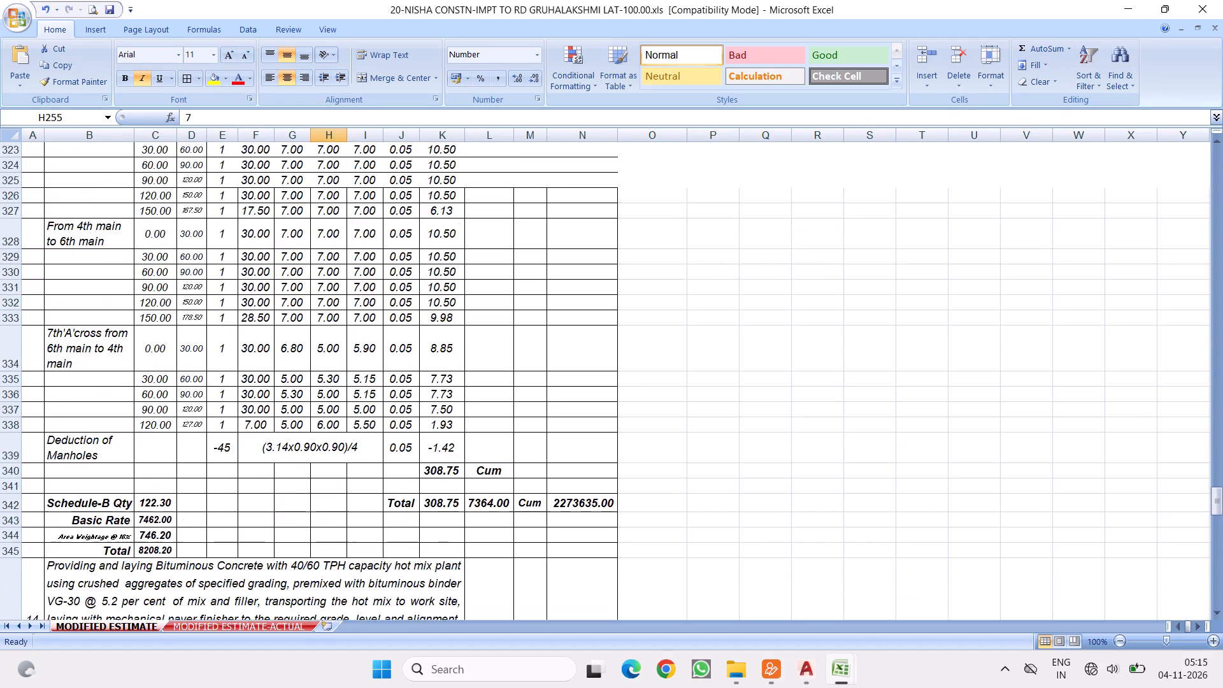
scroll(399, 326, "up", 20)
scroll(399, 326, "up", 14)
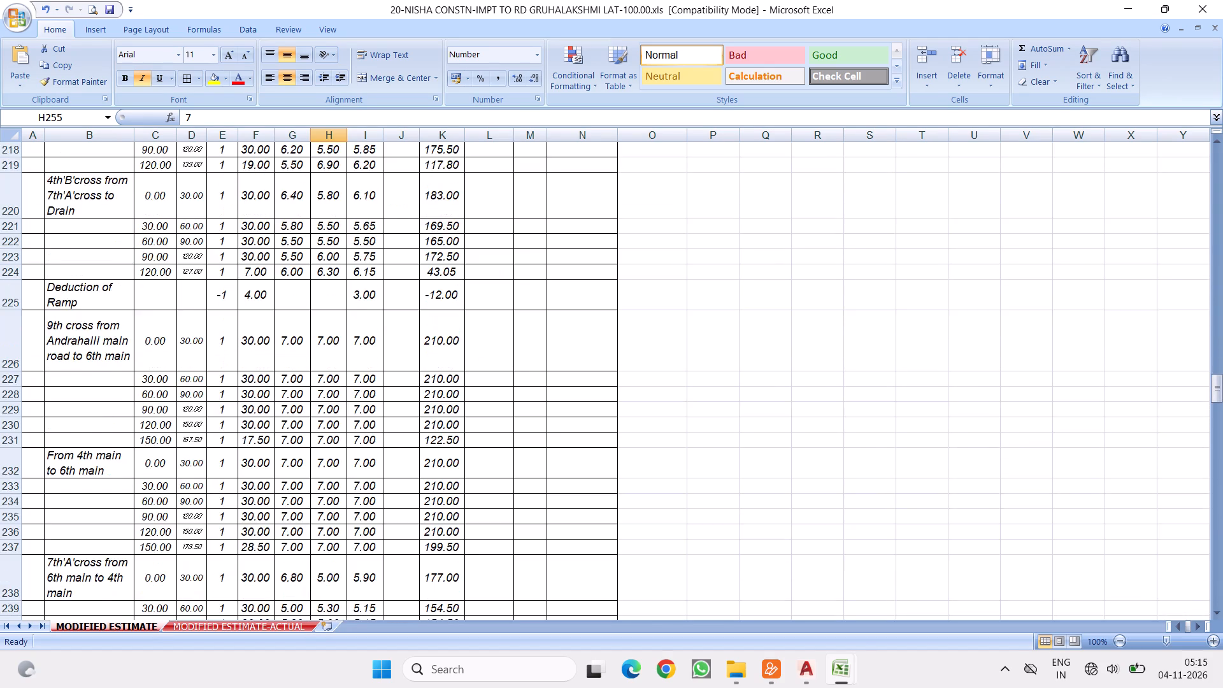
scroll(397, 326, "up", 18)
scroll(420, 279, "up", 3)
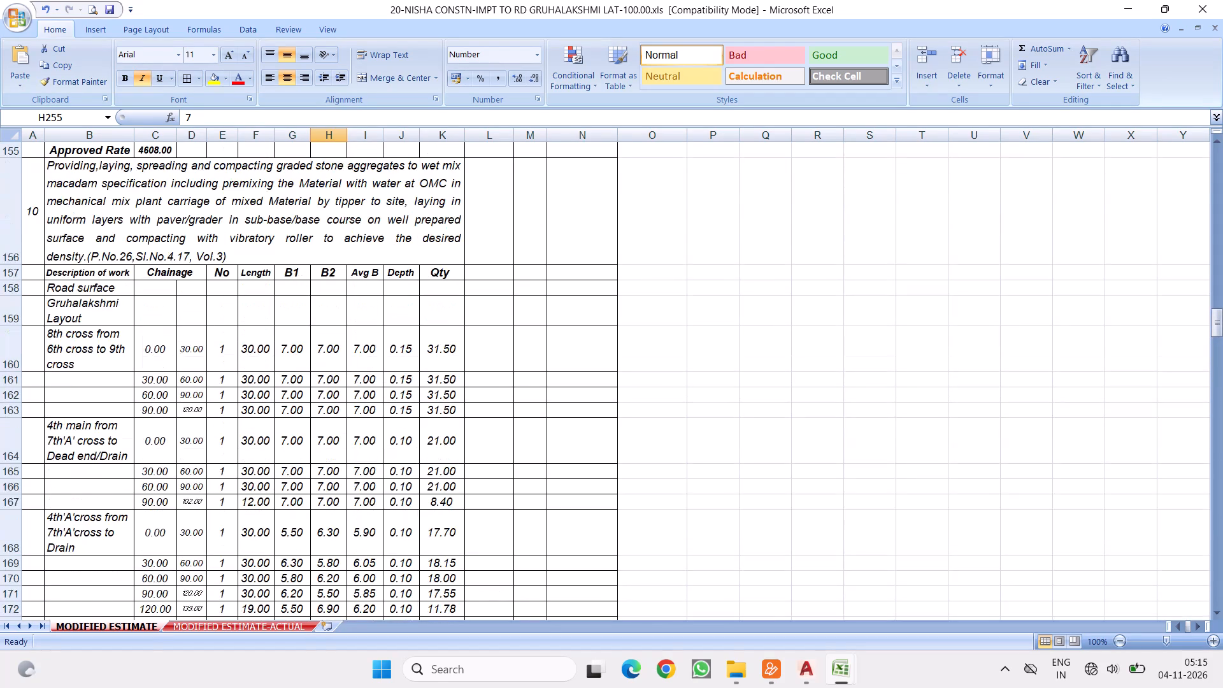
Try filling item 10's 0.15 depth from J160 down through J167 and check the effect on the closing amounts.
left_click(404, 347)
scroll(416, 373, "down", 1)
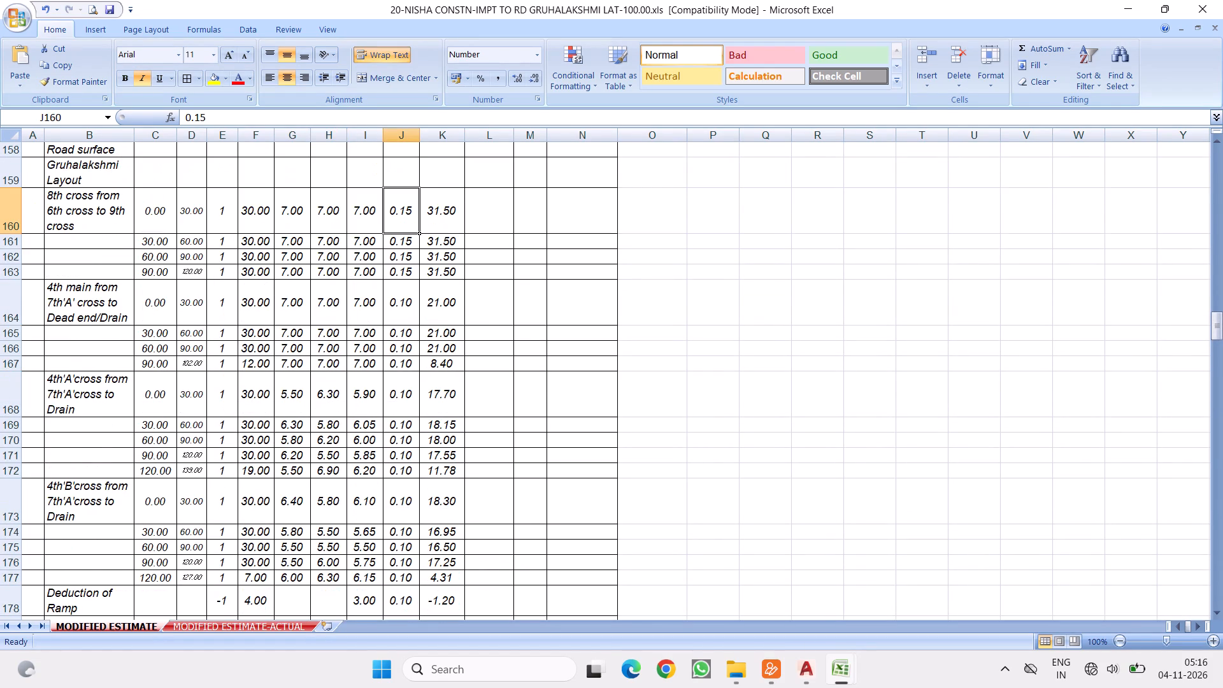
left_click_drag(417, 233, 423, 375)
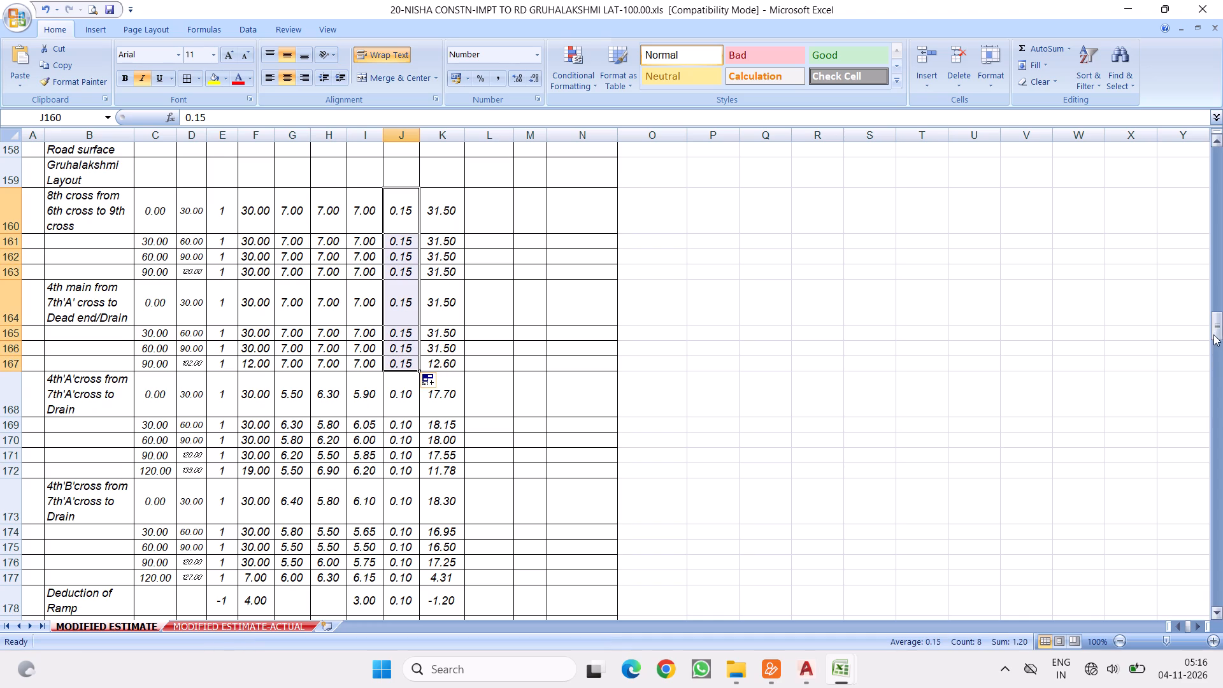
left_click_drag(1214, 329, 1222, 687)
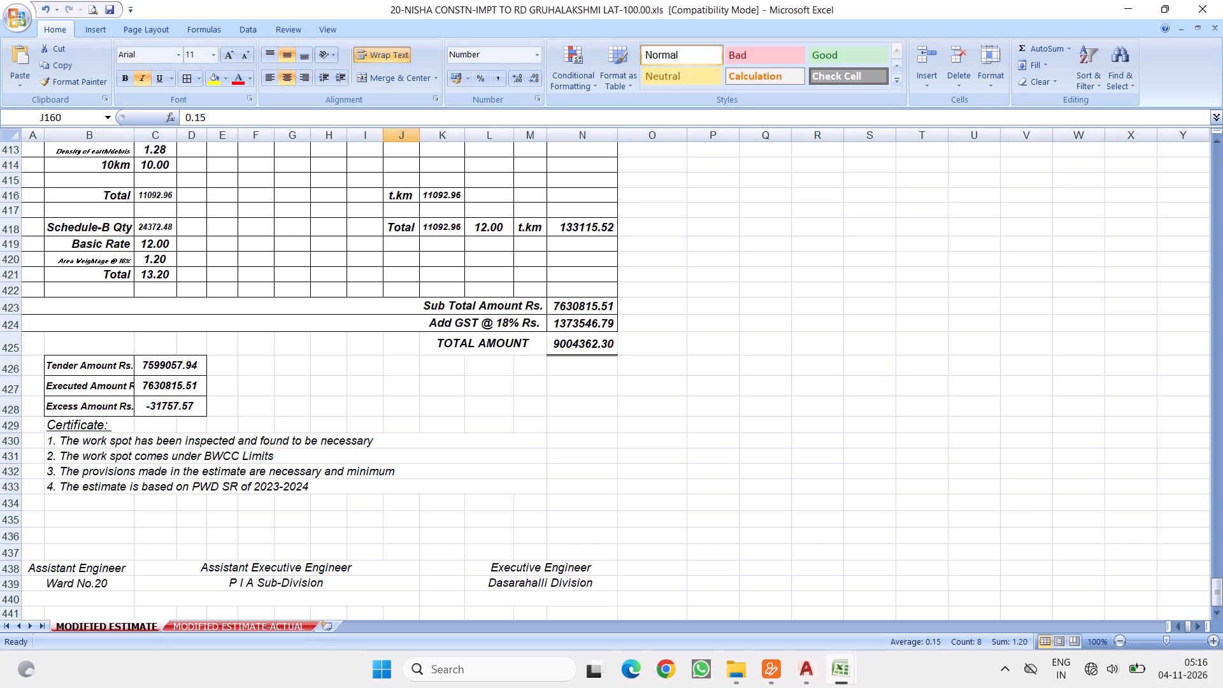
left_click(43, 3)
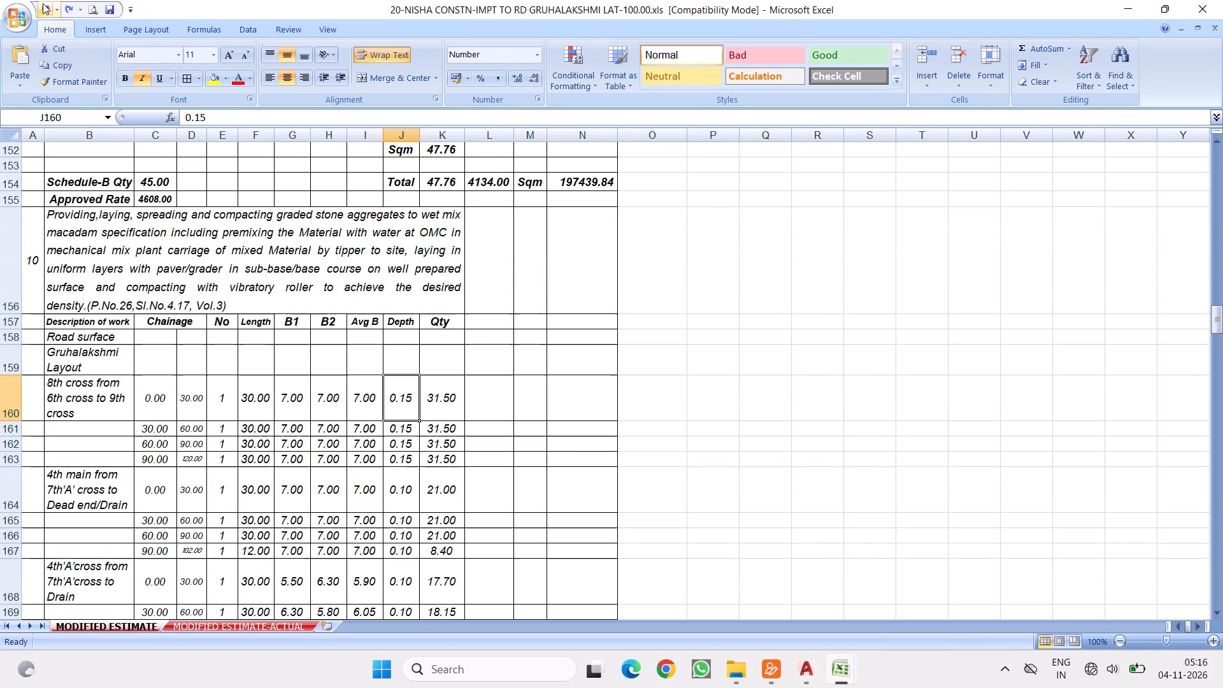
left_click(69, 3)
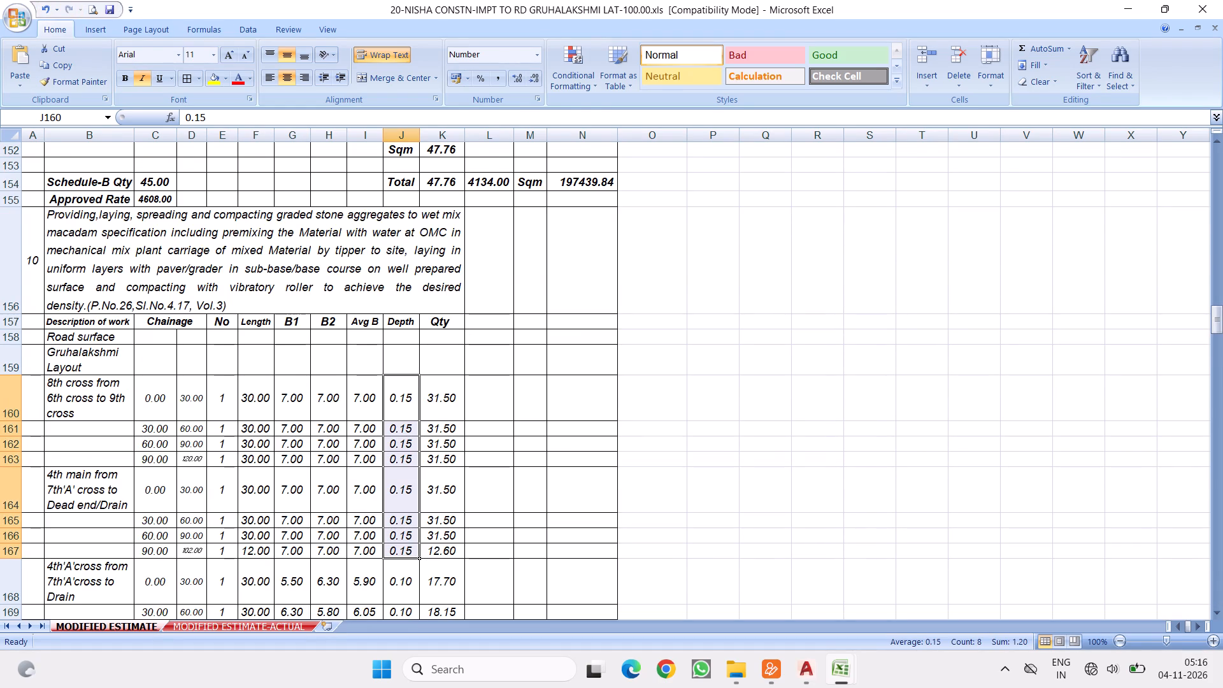
Set item 10's depth for the 4th main stretch to 0.12 in J164:J167 and check the closing tender and executed amounts.
scroll(408, 450, "down", 2)
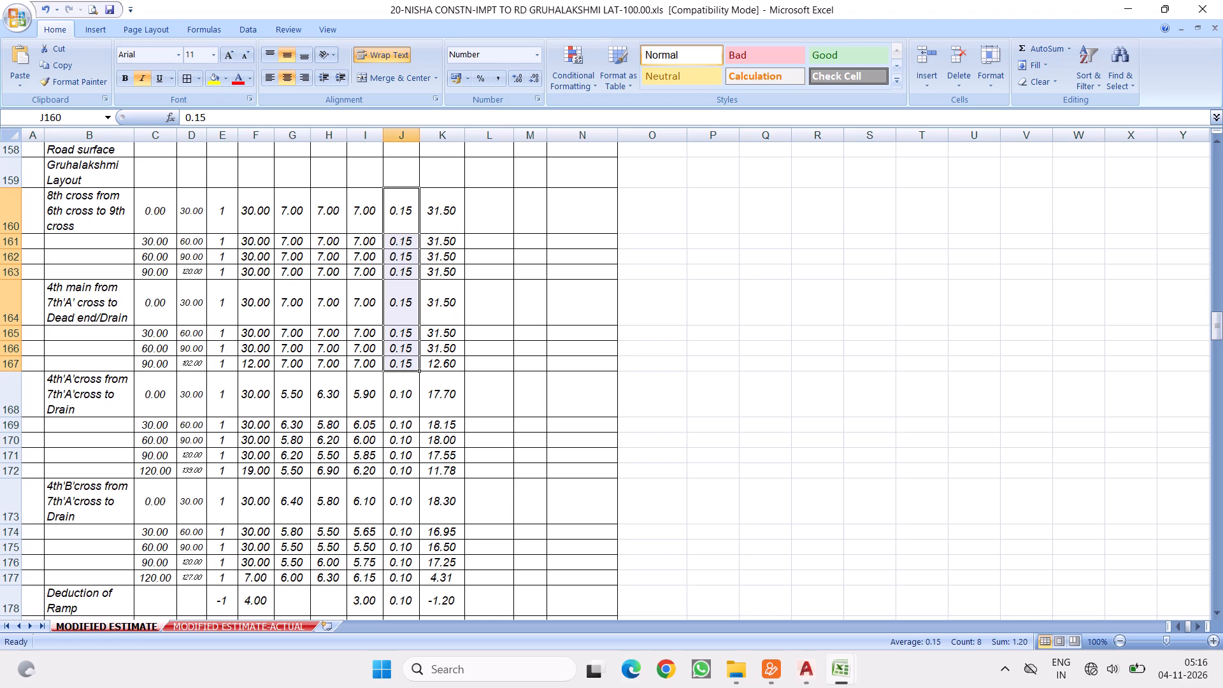
left_click(400, 305)
type(".12")
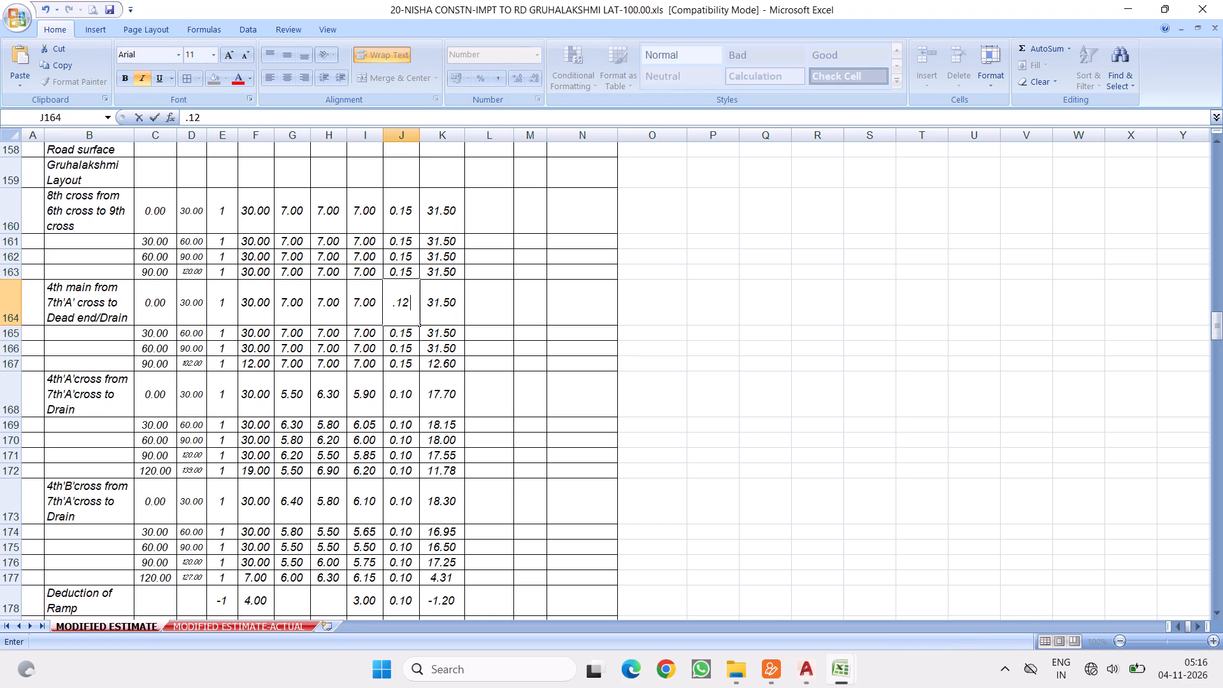
key("Return")
left_click(406, 301)
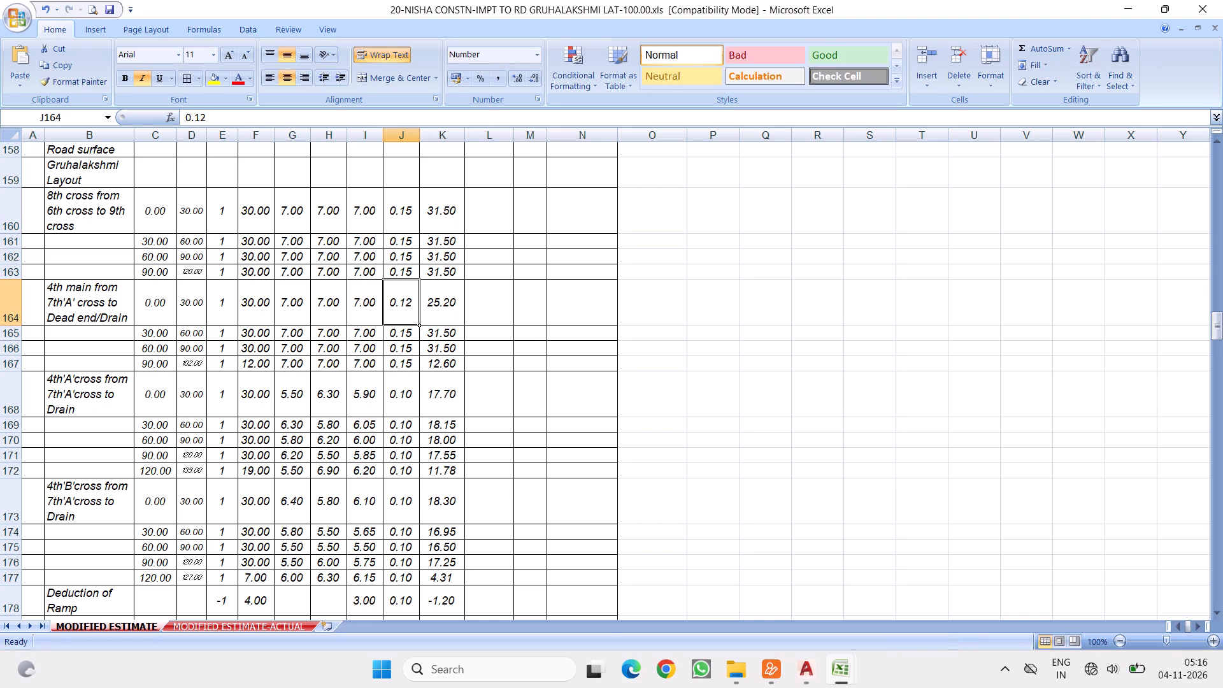
left_click_drag(418, 327, 417, 375)
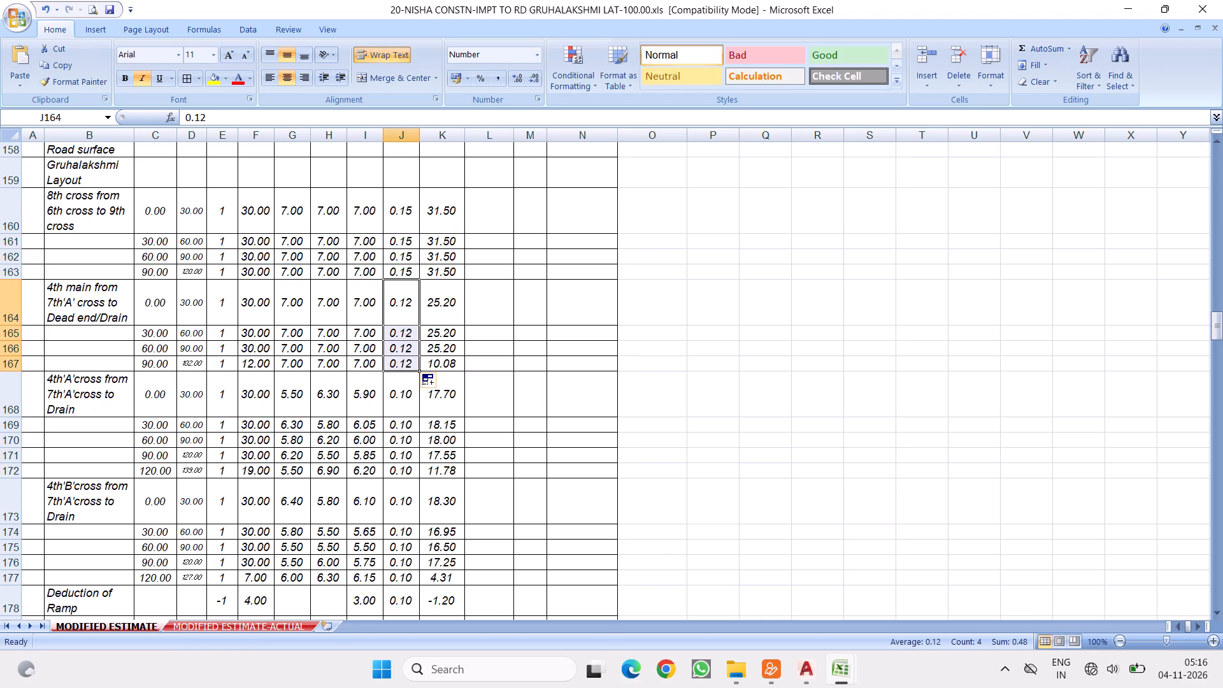
left_click_drag(1219, 323, 1222, 592)
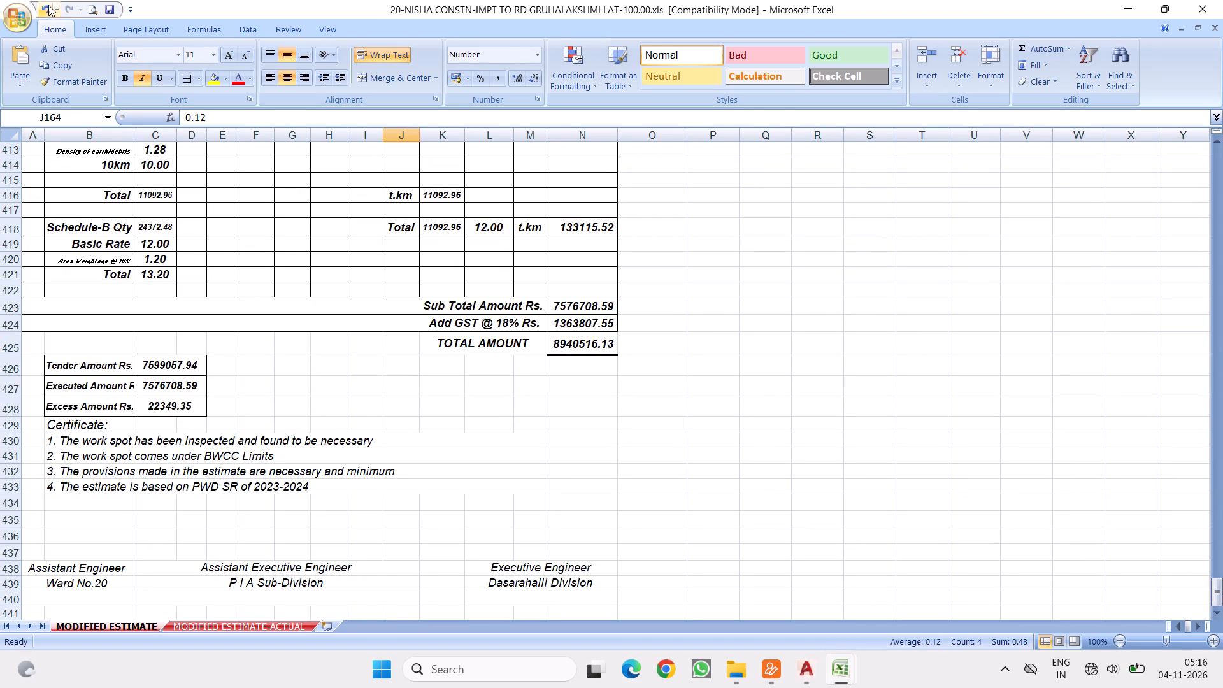
left_click(46, 6)
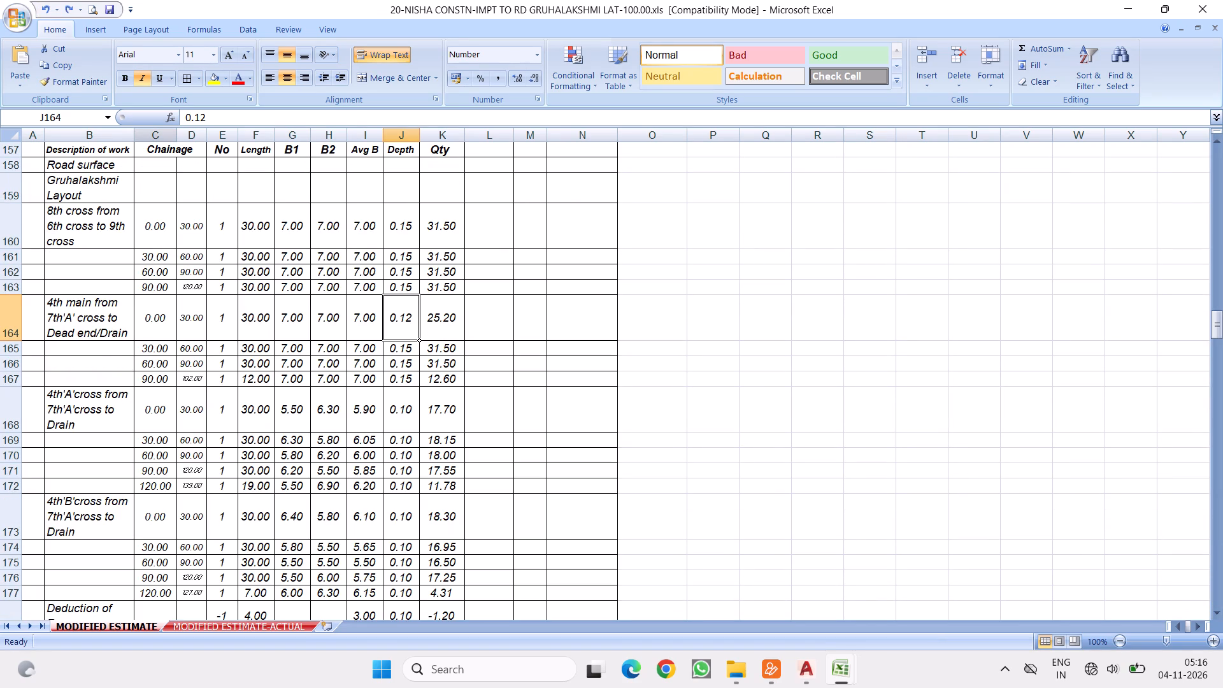
left_click(64, 9)
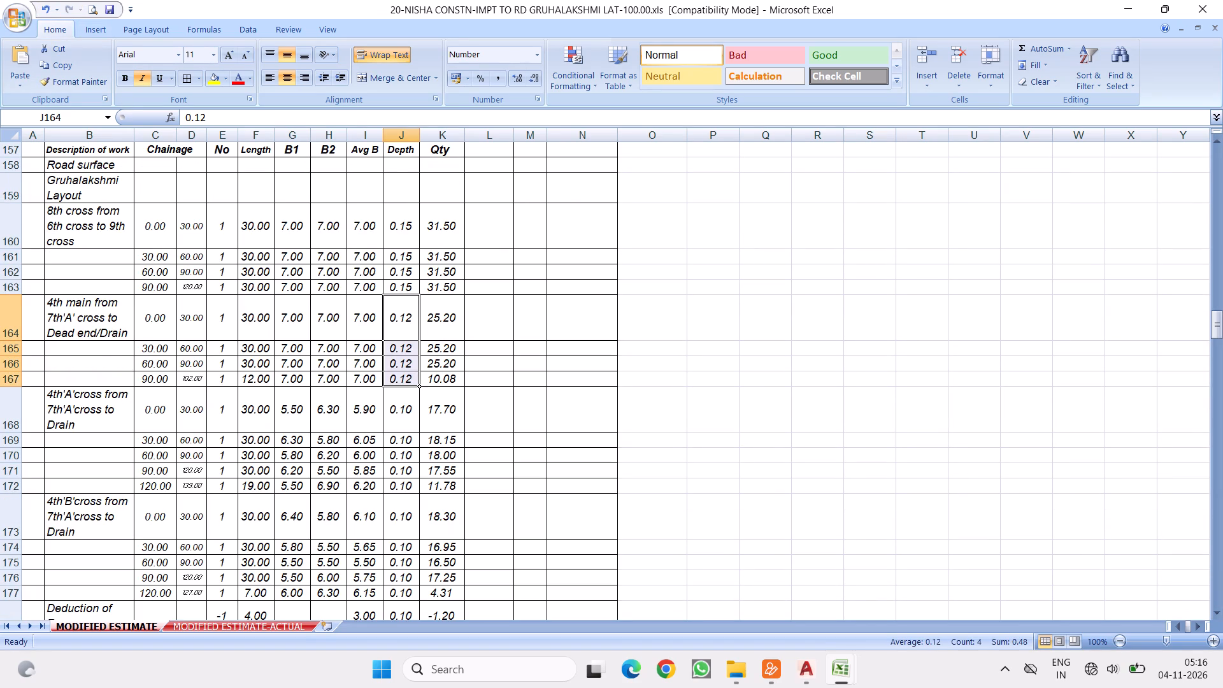
Copy item 10's measurement rows B160:J196 over item 3's rows starting at B30 and check the closing tender and executed amounts.
left_click_drag(87, 225, 386, 656)
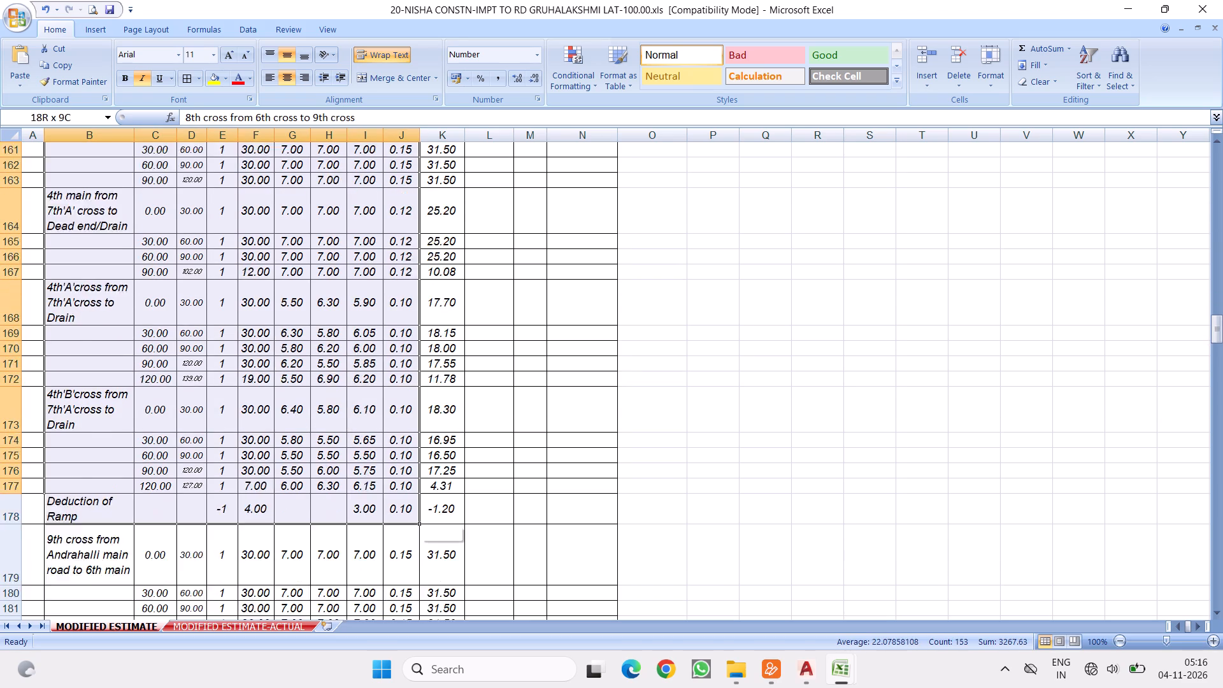
left_click_drag(386, 656, 383, 400)
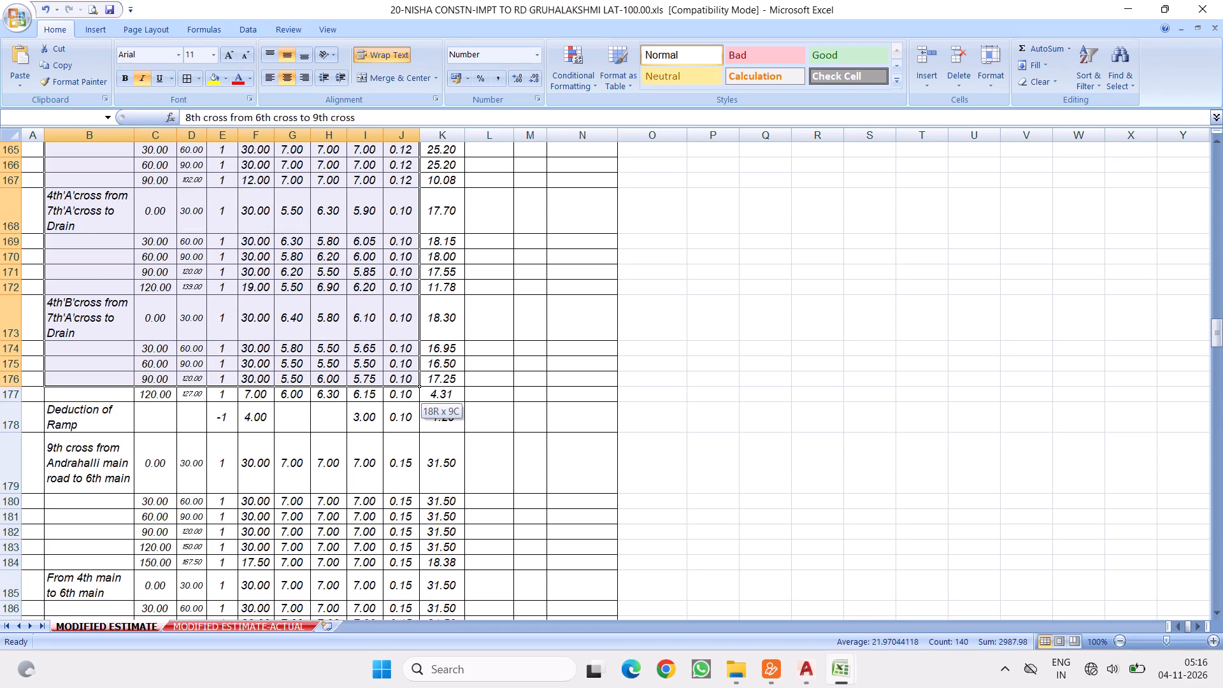
left_click_drag(383, 400, 393, 652)
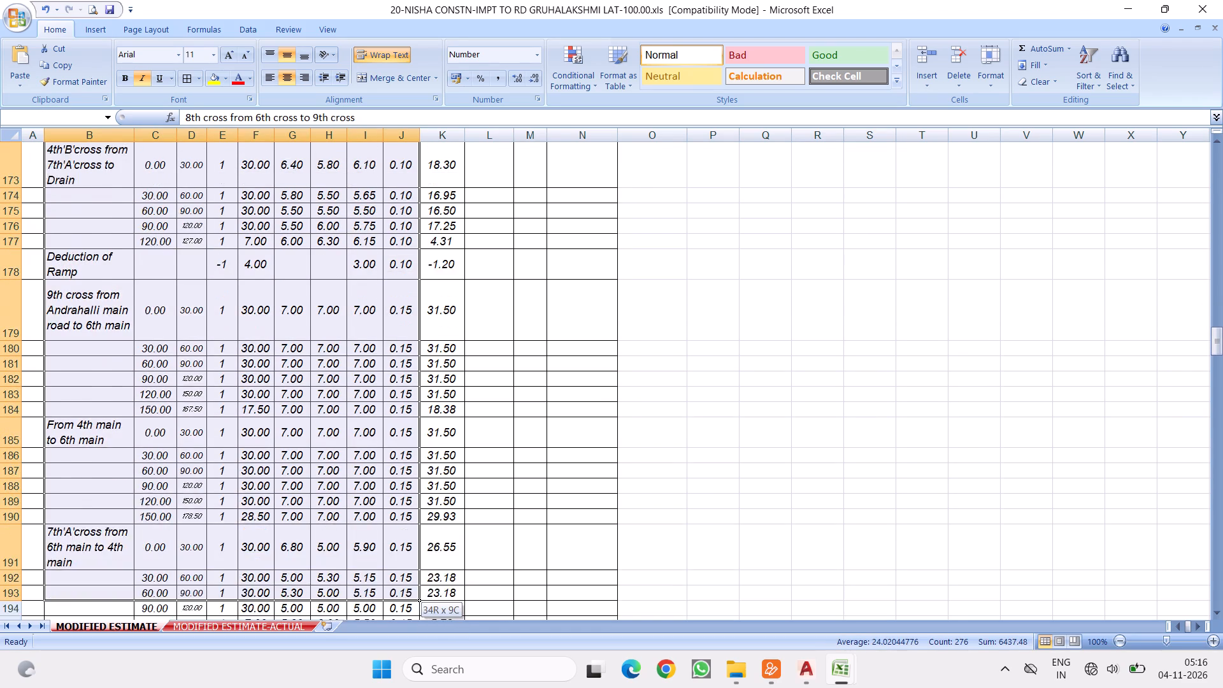
left_click_drag(393, 652, 389, 572)
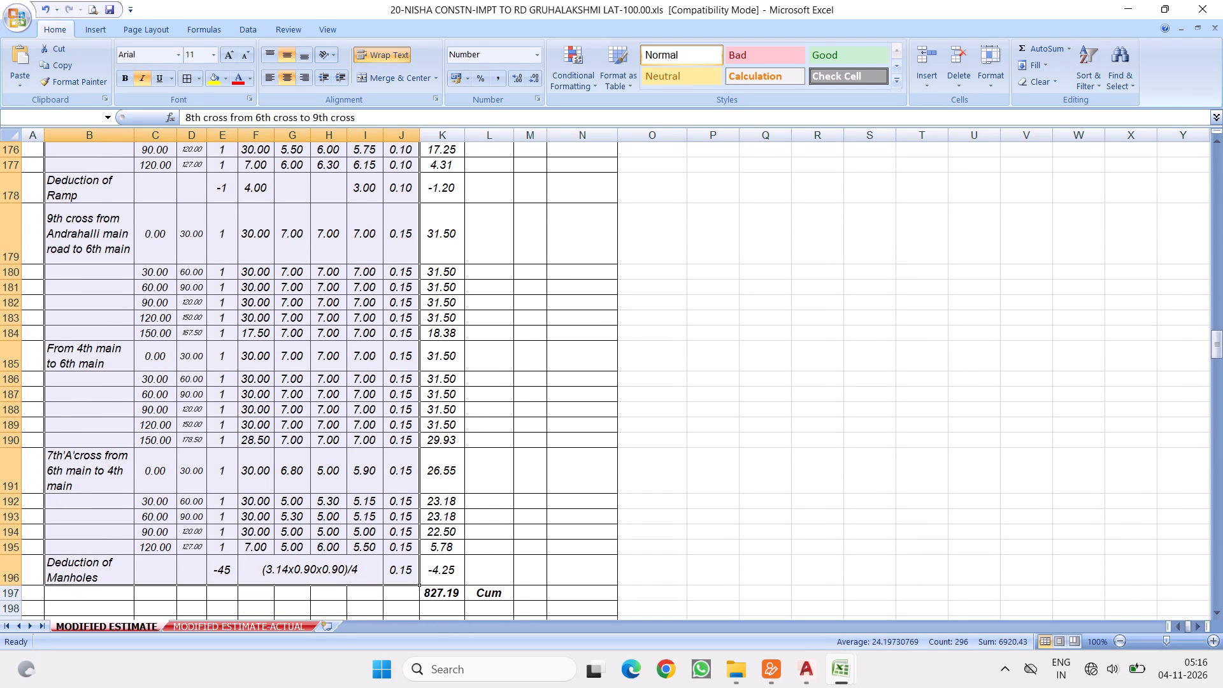
right_click(233, 274)
left_click(268, 301)
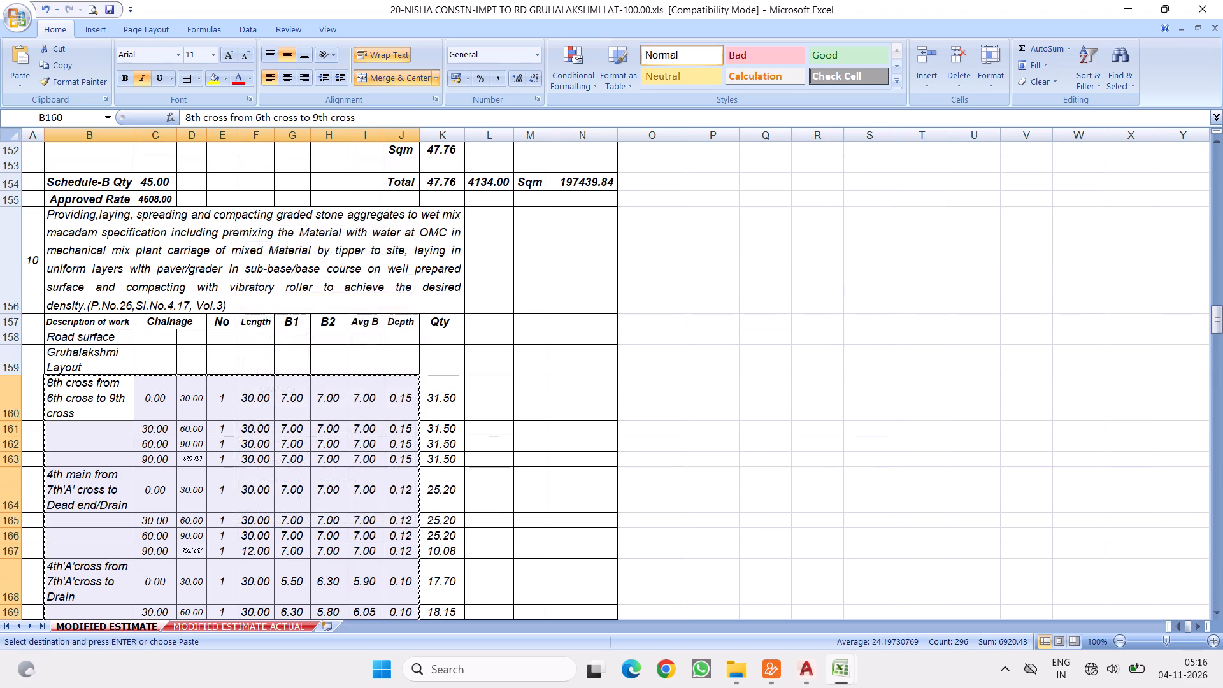
scroll(271, 257, "up", 20)
scroll(271, 257, "up", 20)
scroll(271, 257, "up", 2)
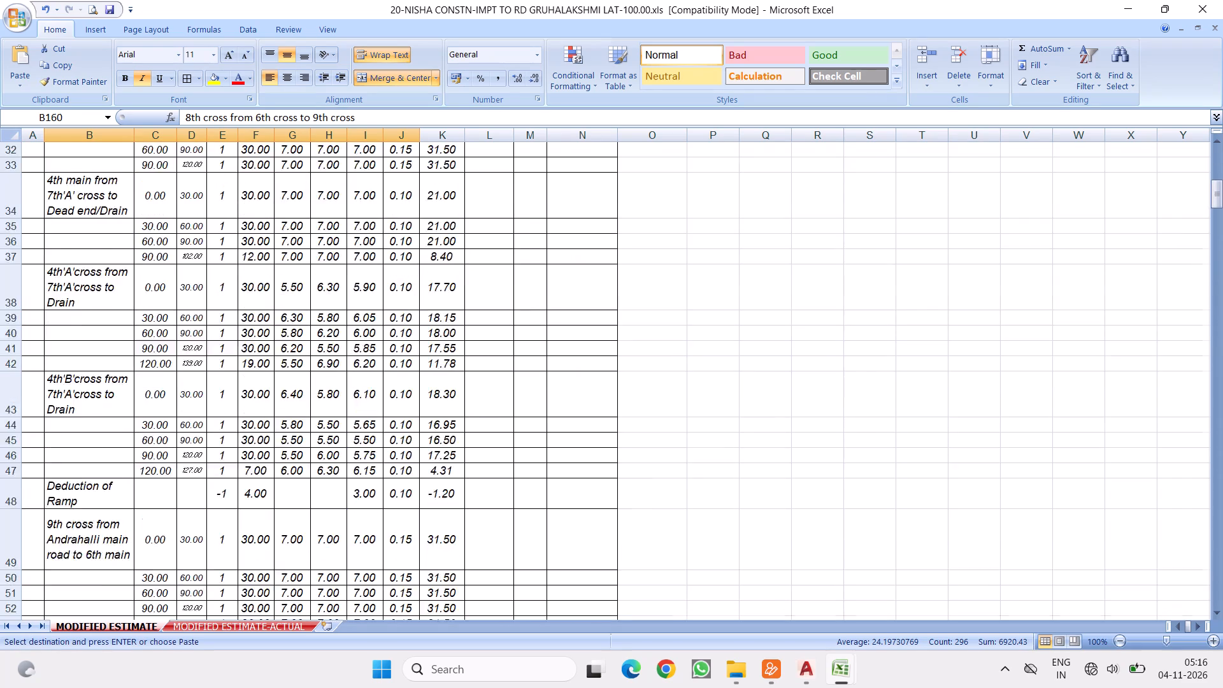
scroll(256, 249, "up", 7)
scroll(311, 286, "down", 6)
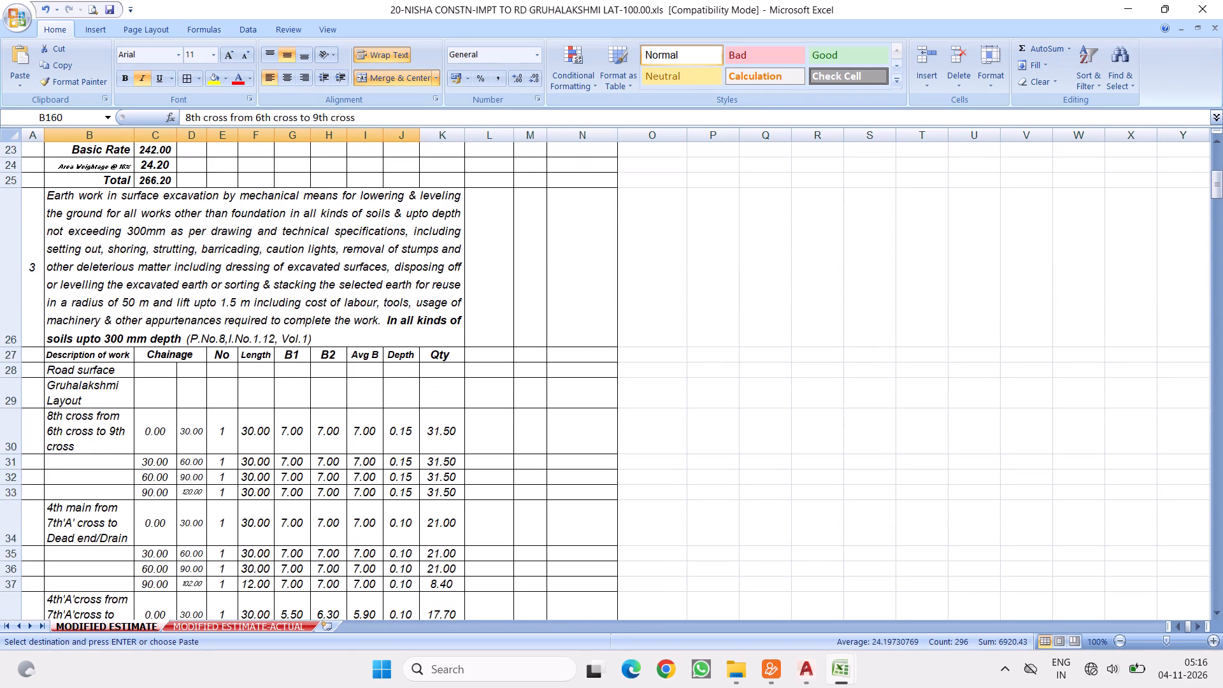
right_click(92, 378)
left_click(127, 420)
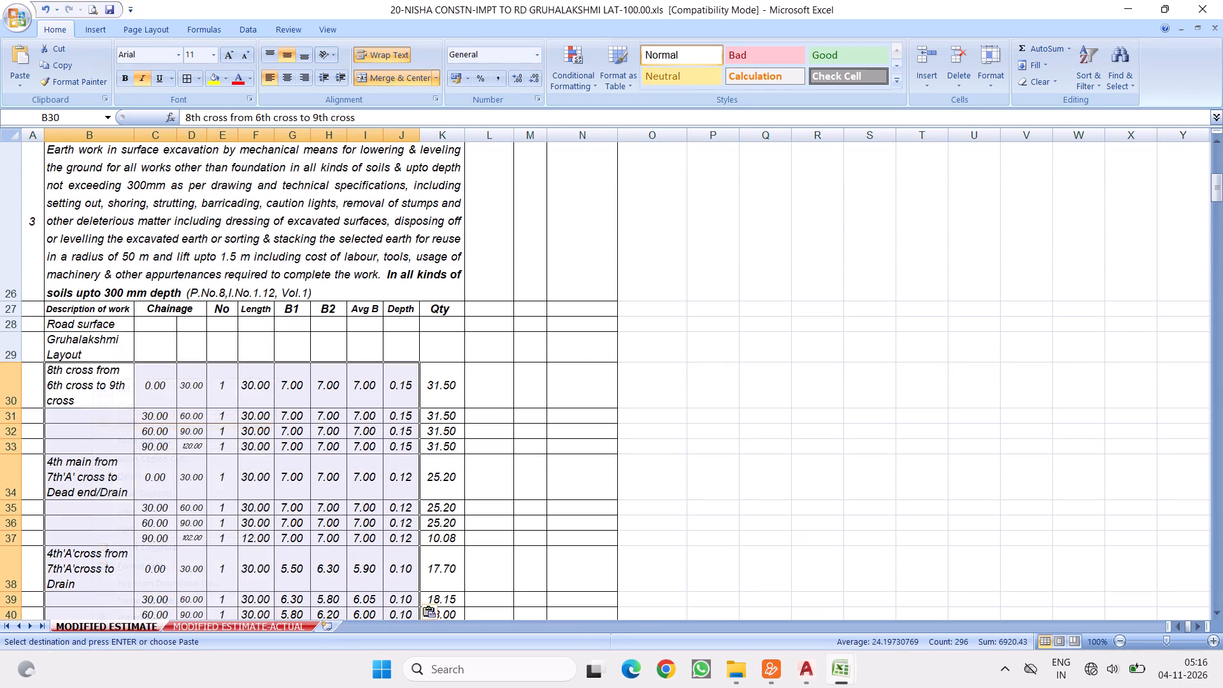
scroll(317, 385, "down", 6)
scroll(526, 343, "down", 6)
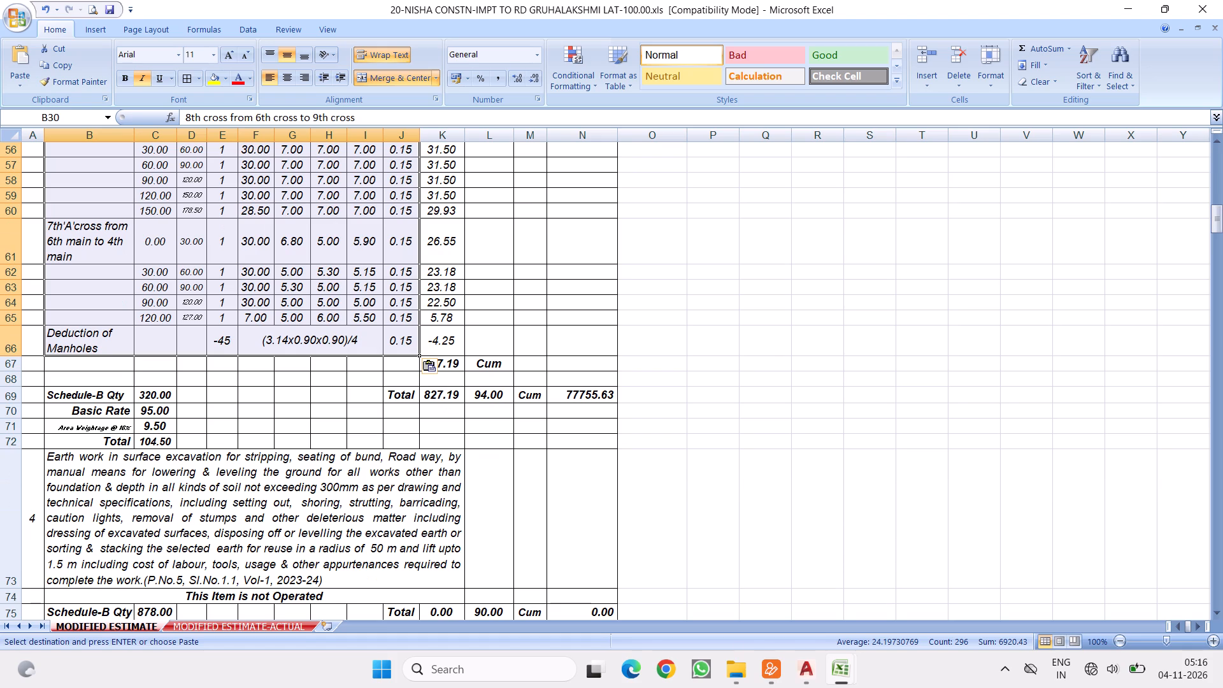
left_click_drag(1218, 212, 1222, 631)
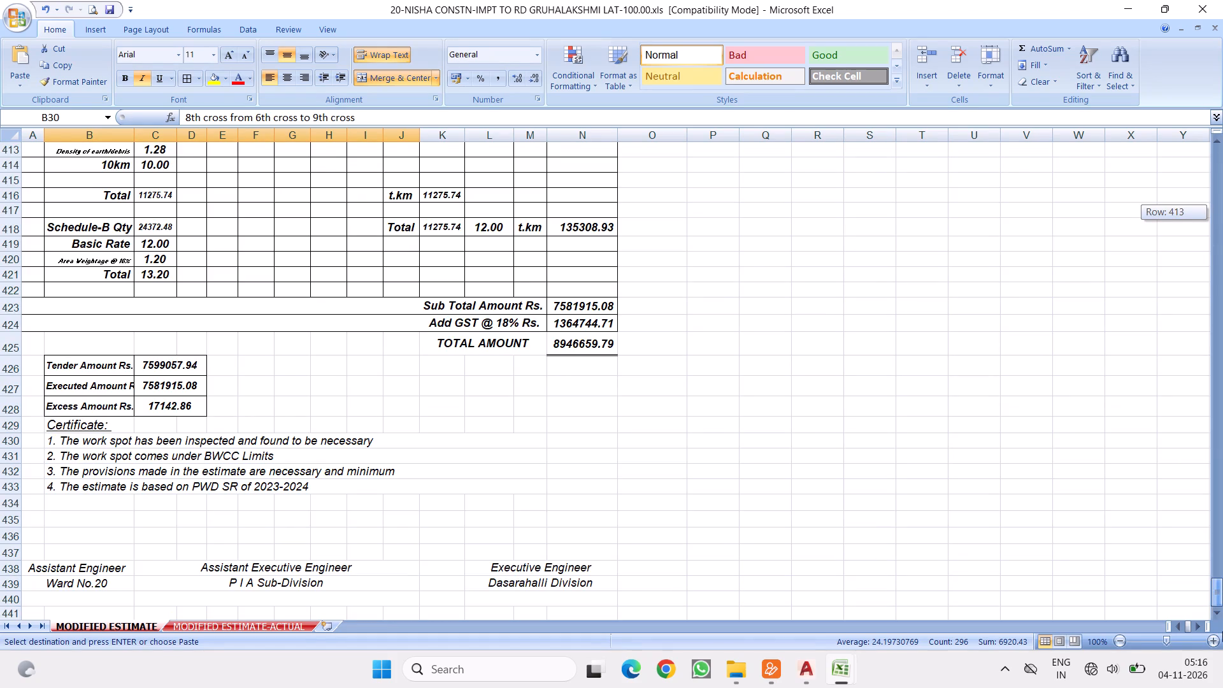
left_click_drag(1222, 631, 1222, 573)
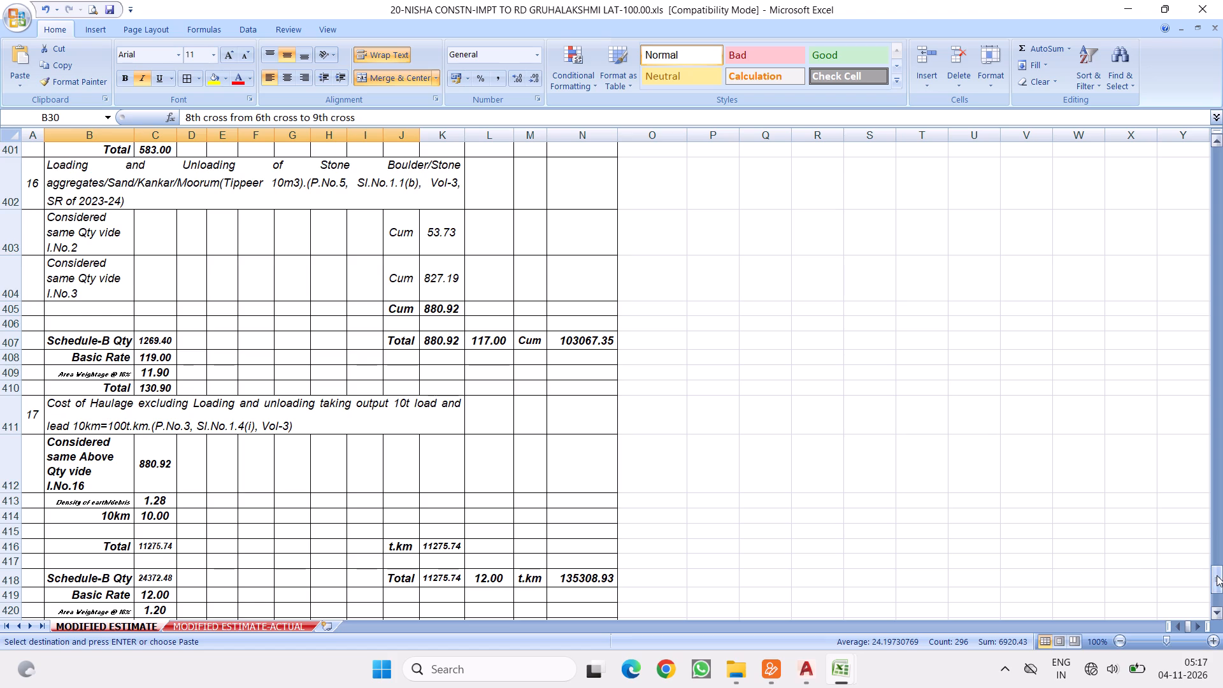
Return to the start of the estimate and save the workbook.
left_click_drag(1217, 575, 1222, 0)
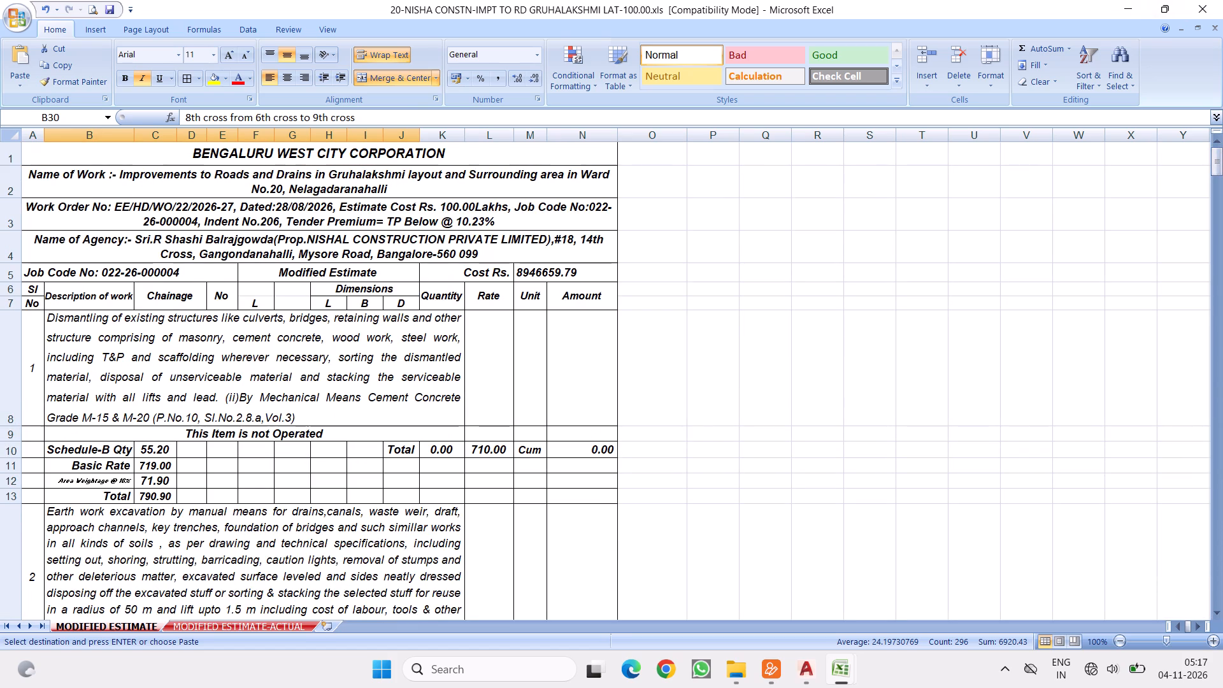
left_click(387, 375)
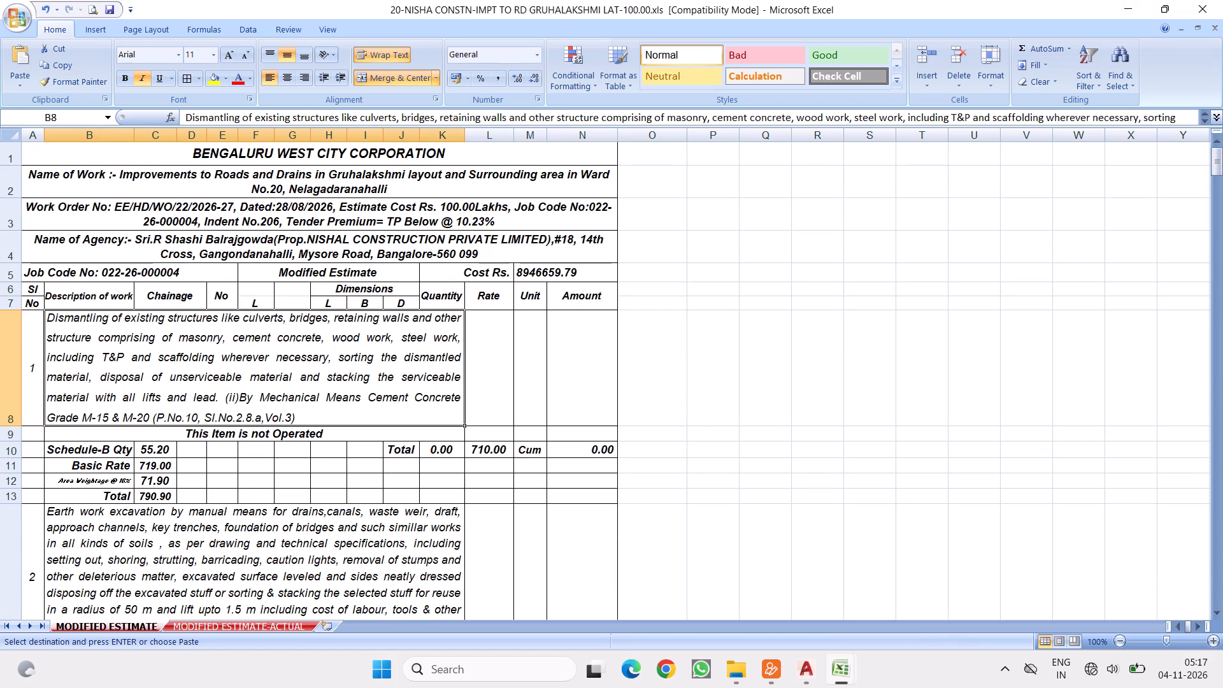
left_click(107, 6)
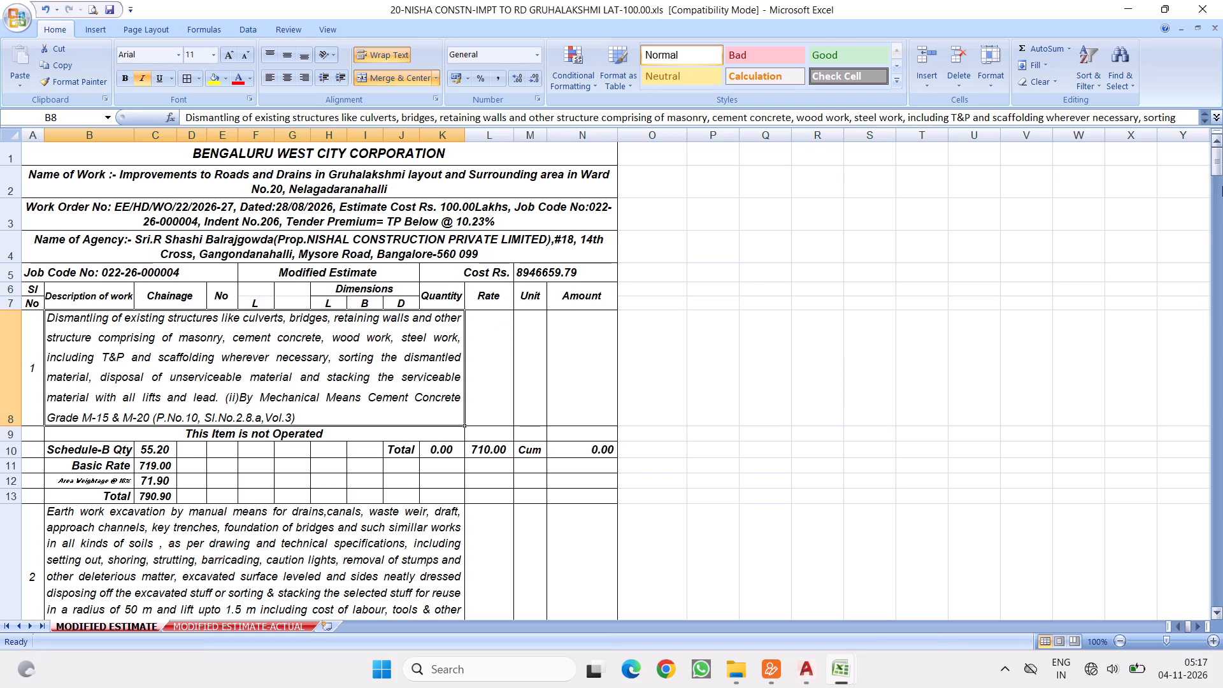
Examine the closing amounts and items 15 to 17, and check the sum of the amounts in N407:N418.
left_click_drag(1217, 163, 1222, 603)
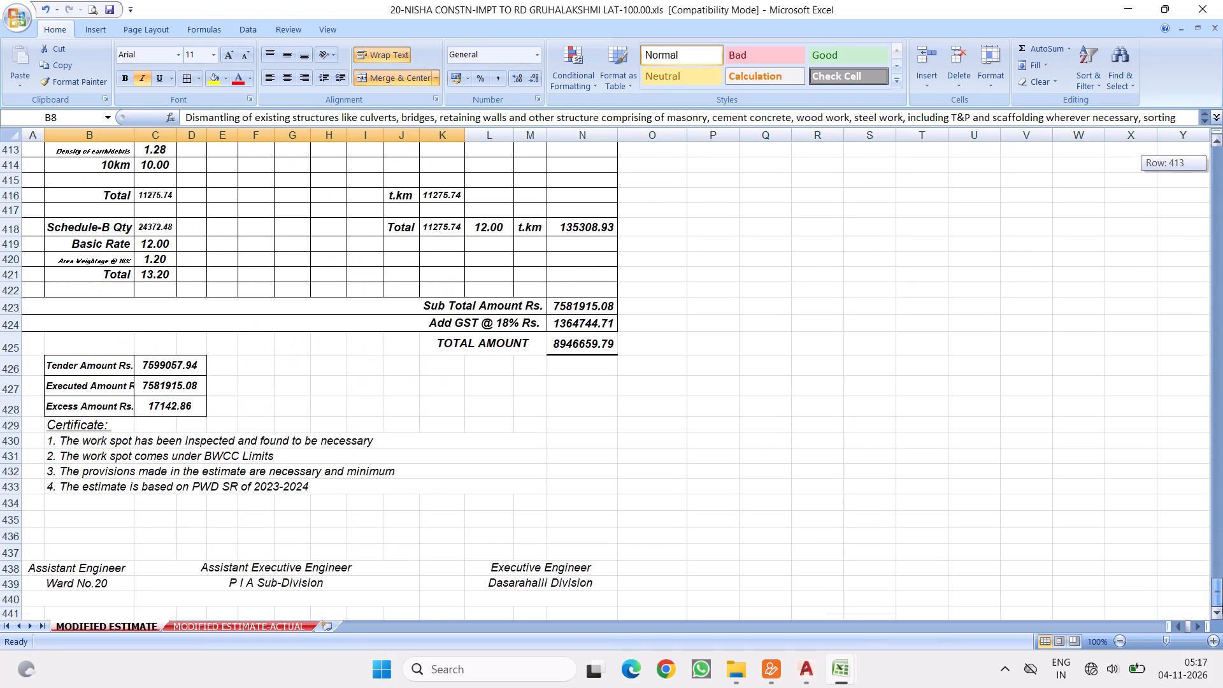
left_click_drag(1222, 603, 1222, 611)
scroll(743, 529, "up", 2)
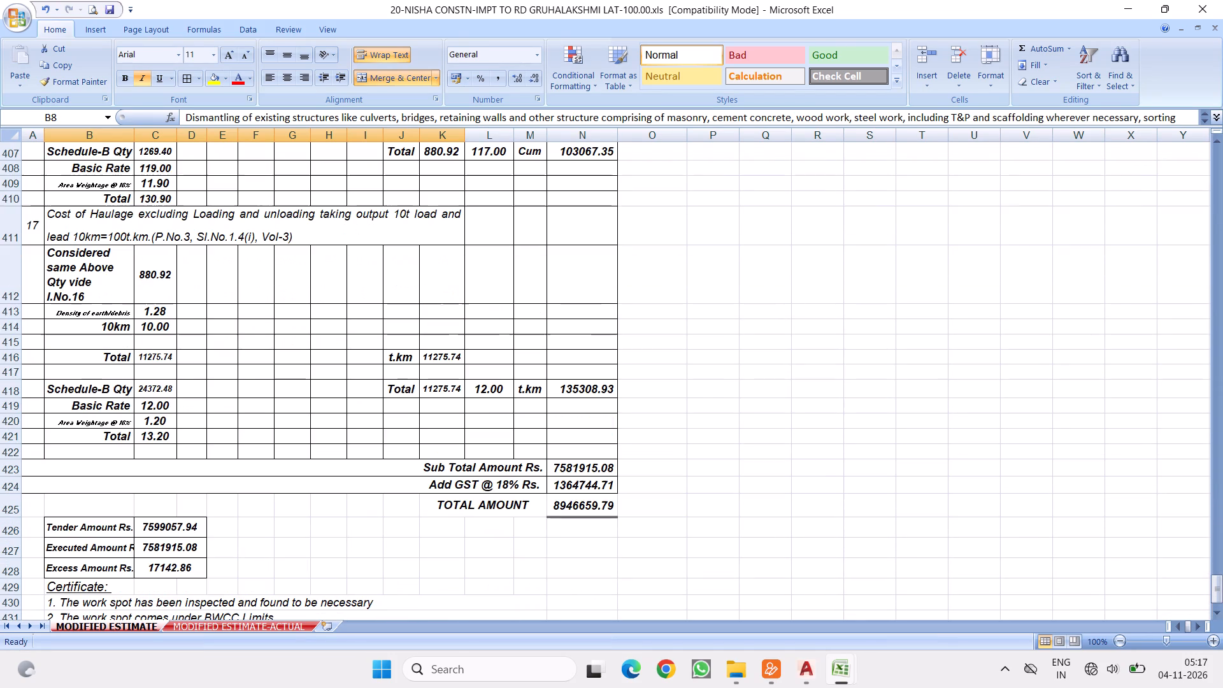
scroll(576, 275, "up", 2)
scroll(361, 303, "up", 4)
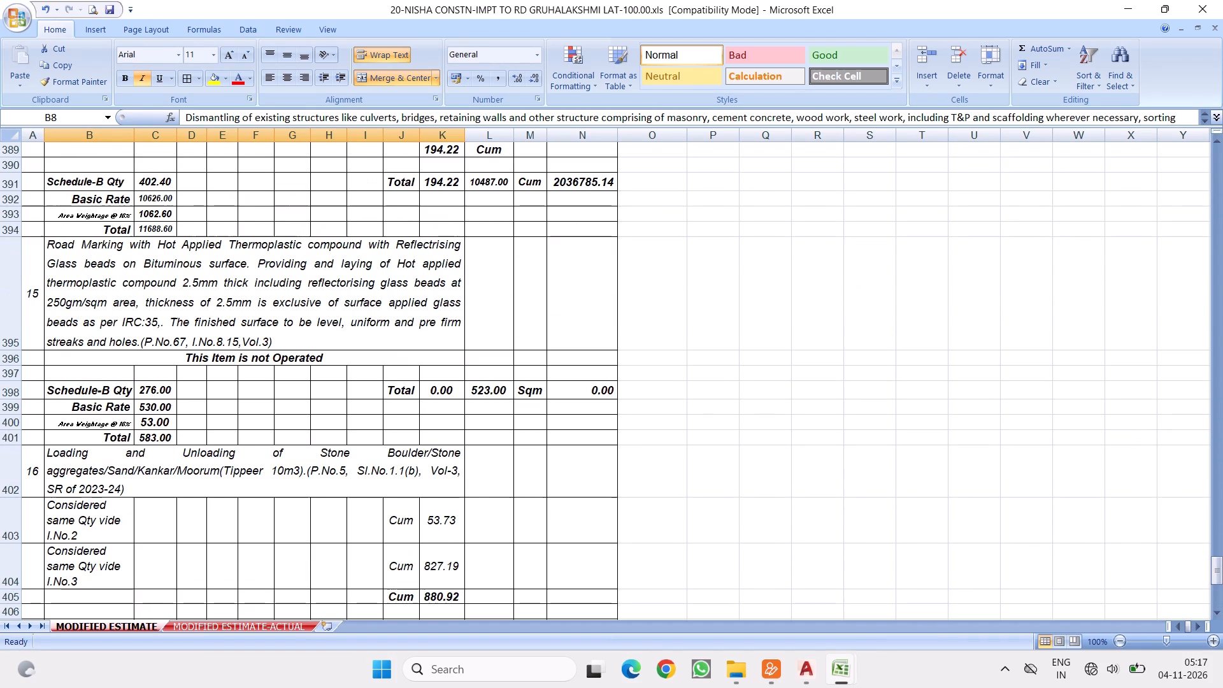
scroll(505, 436, "down", 2)
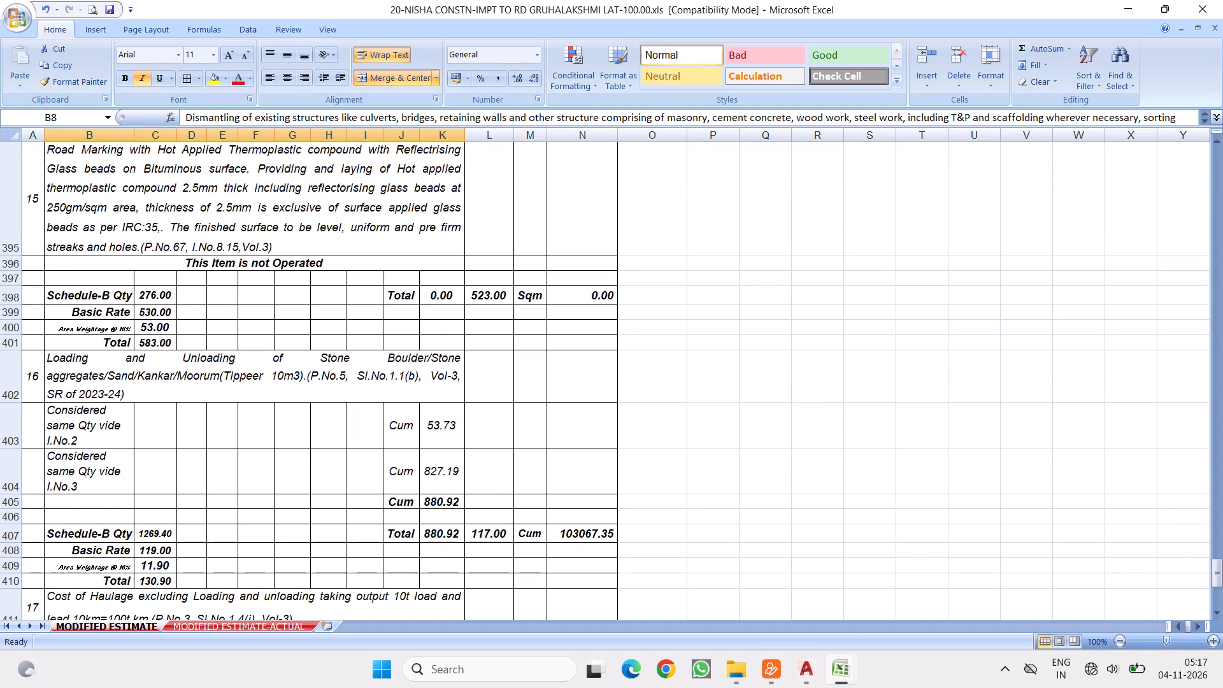
scroll(599, 464, "down", 1)
left_click_drag(580, 392, 578, 687)
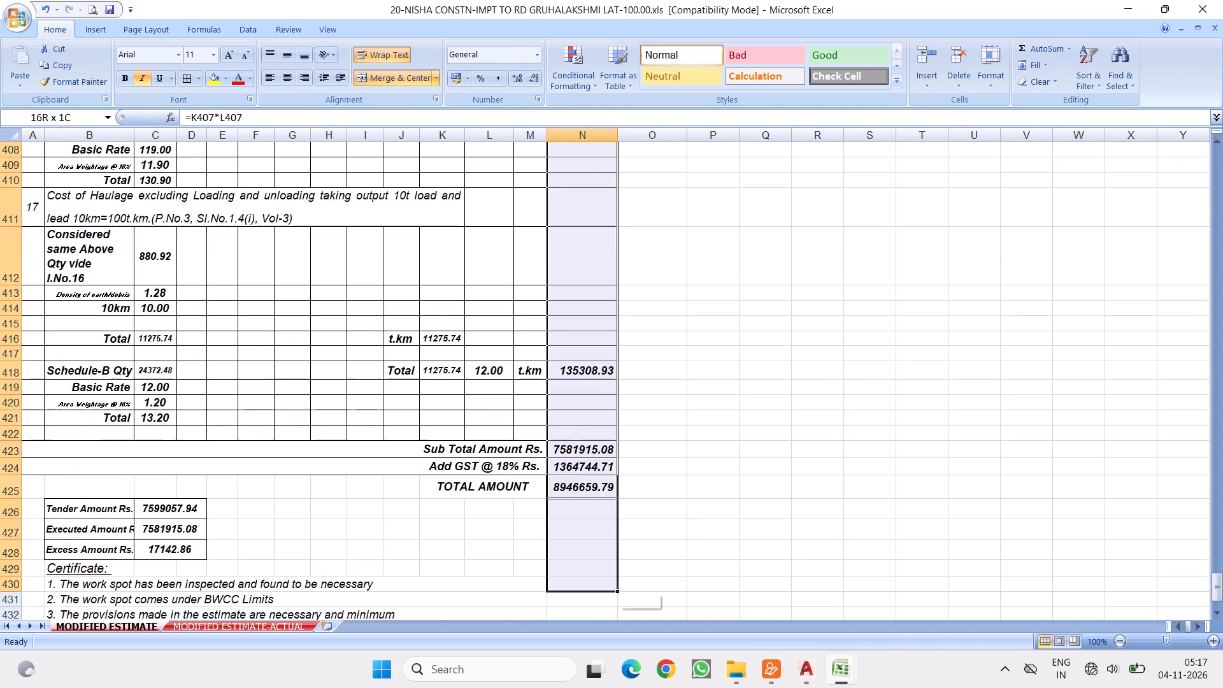
left_click_drag(578, 687, 586, 342)
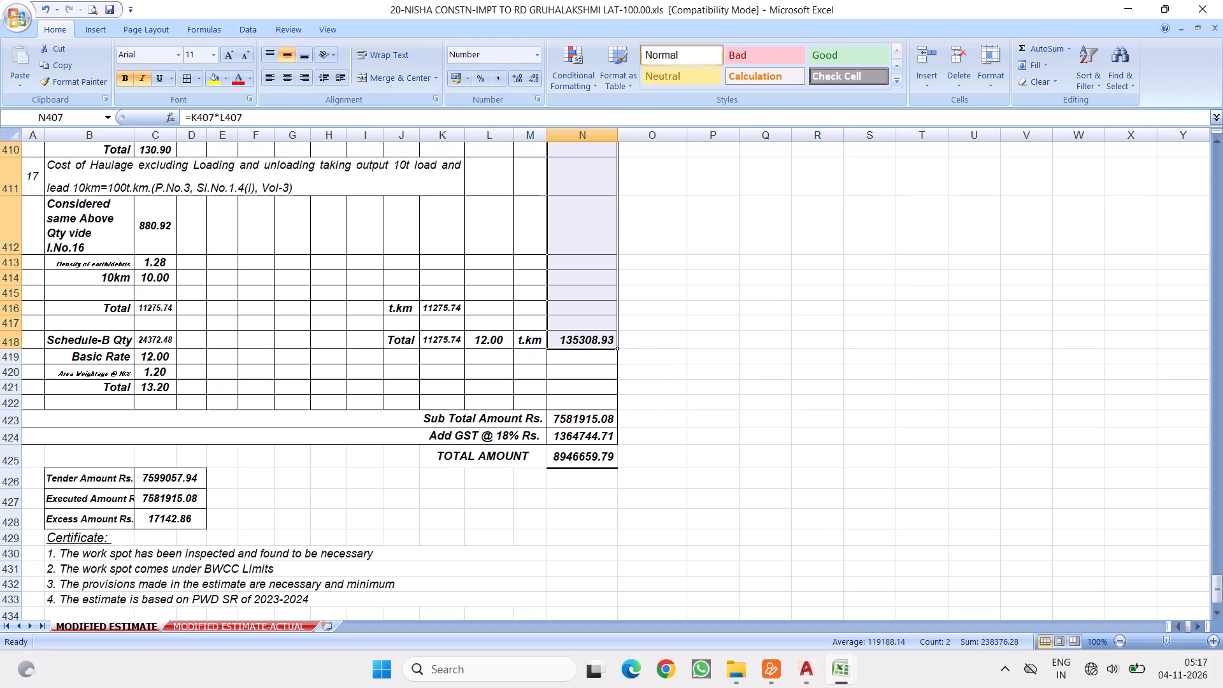
Copy the format of B420's Area Weightage label to the tender, executed and excess labels in B426:B428, and left-align them.
left_click(85, 372)
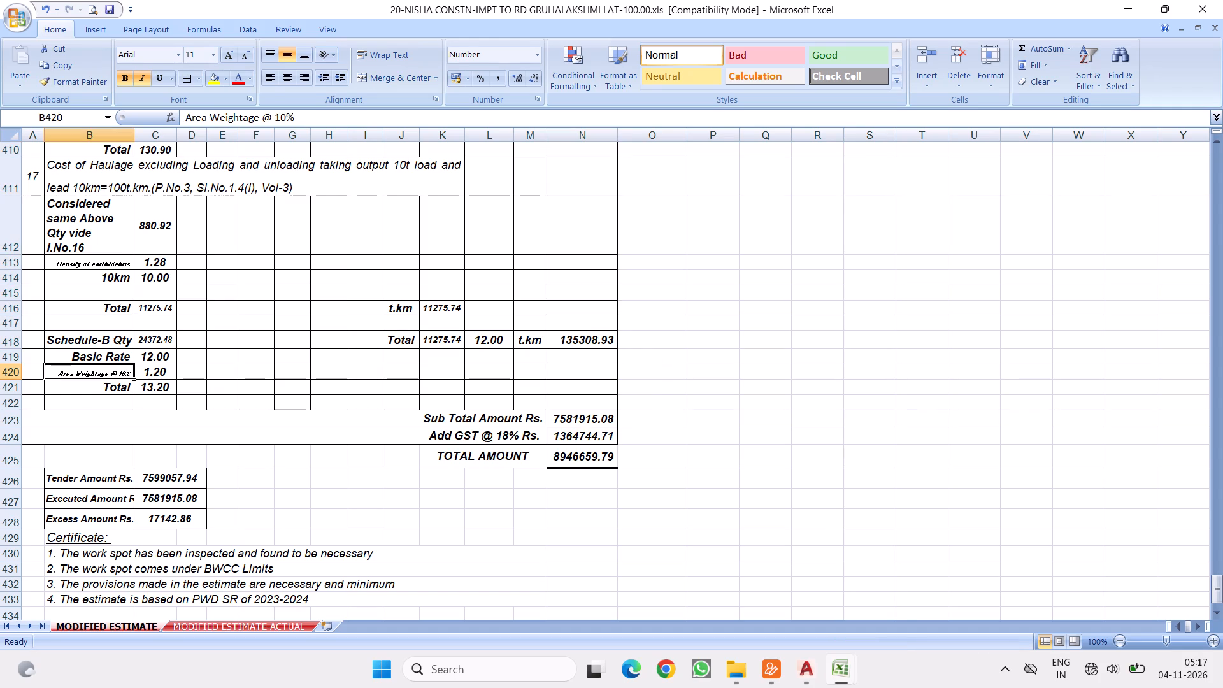
left_click(288, 55)
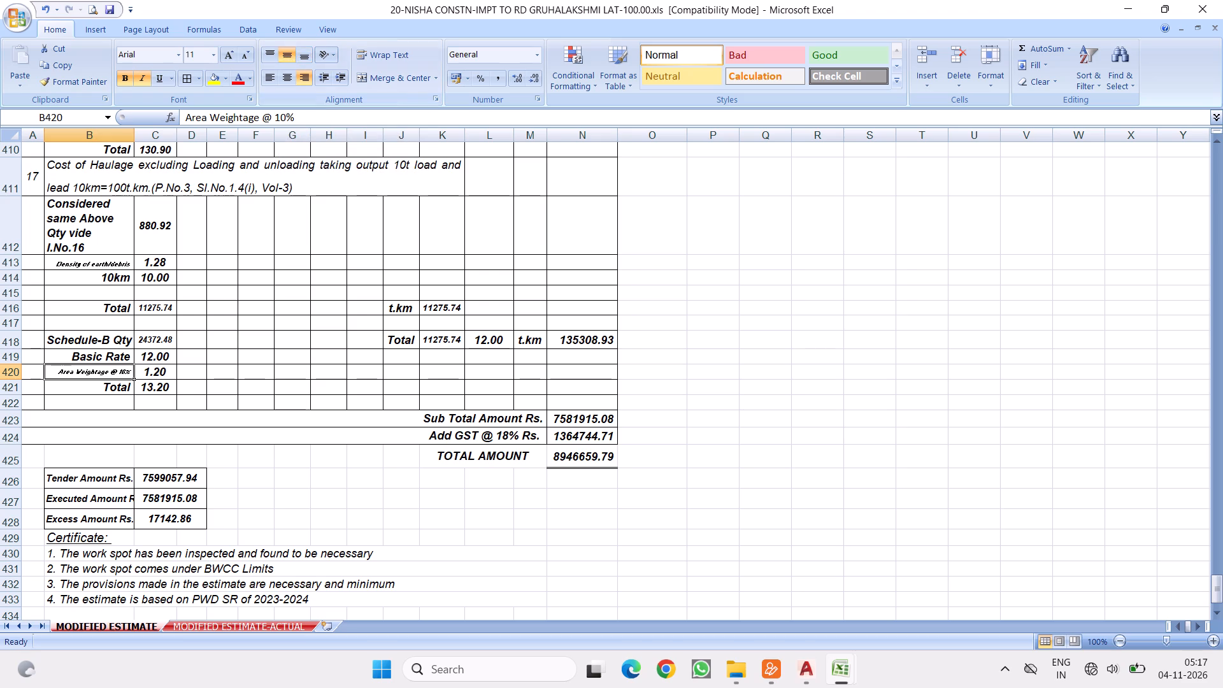
left_click(46, 82)
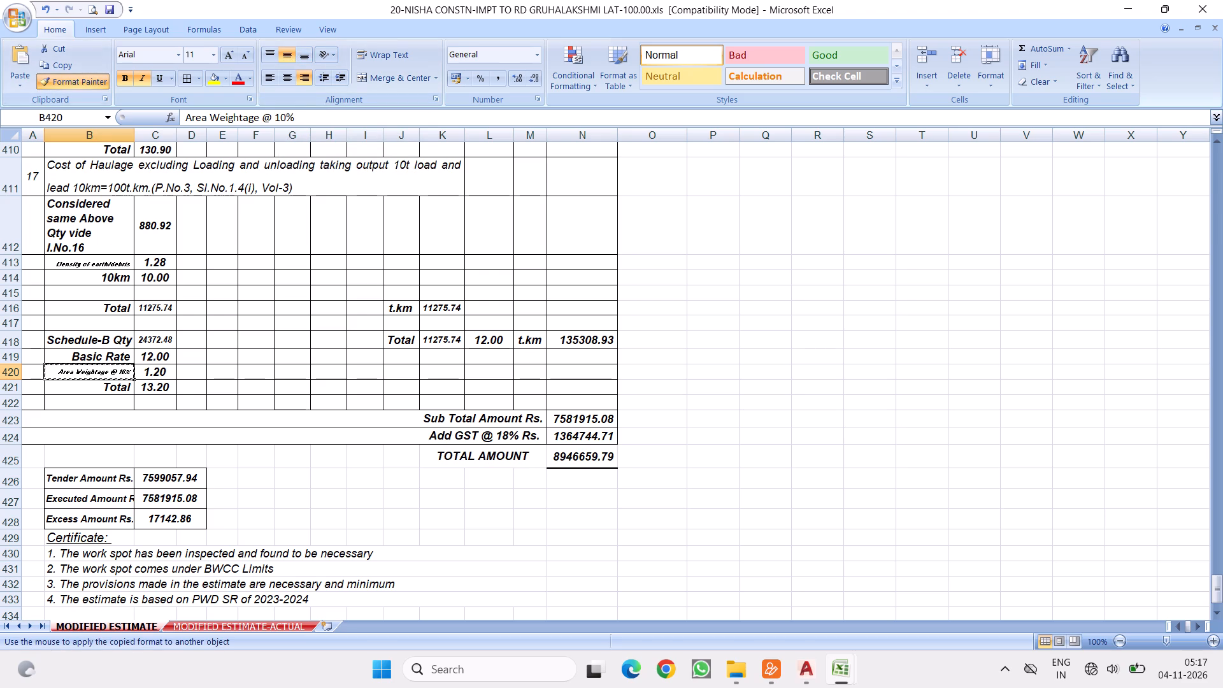
left_click_drag(113, 482, 110, 513)
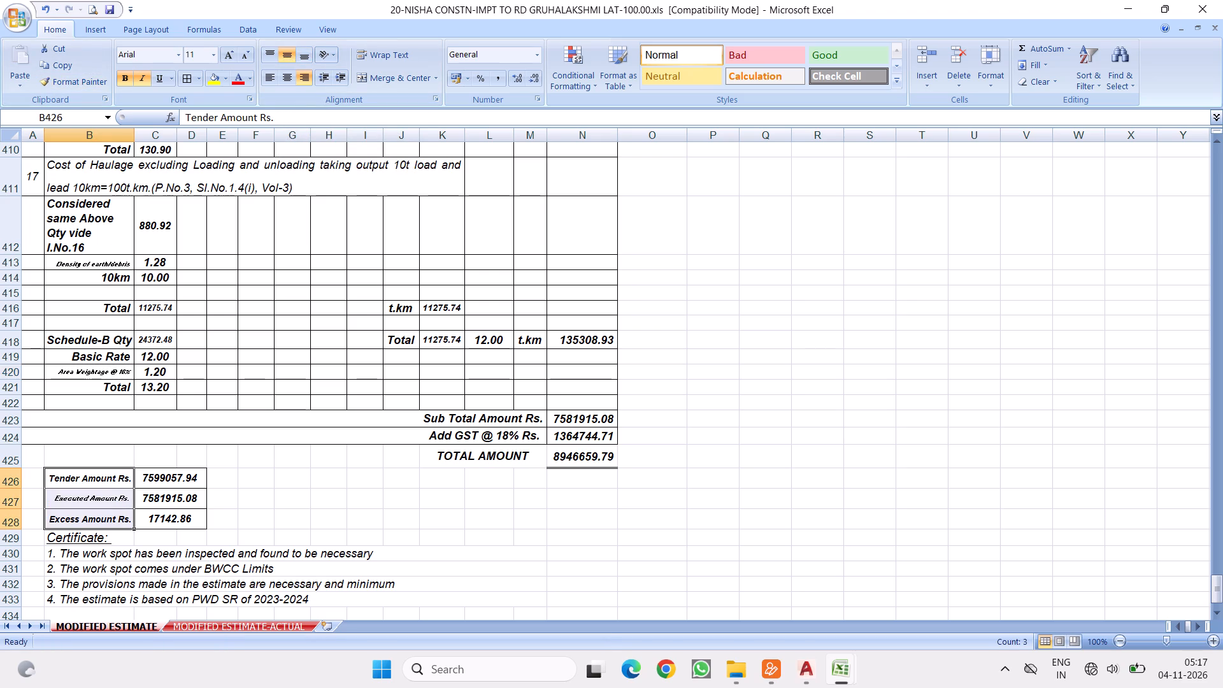
left_click(266, 78)
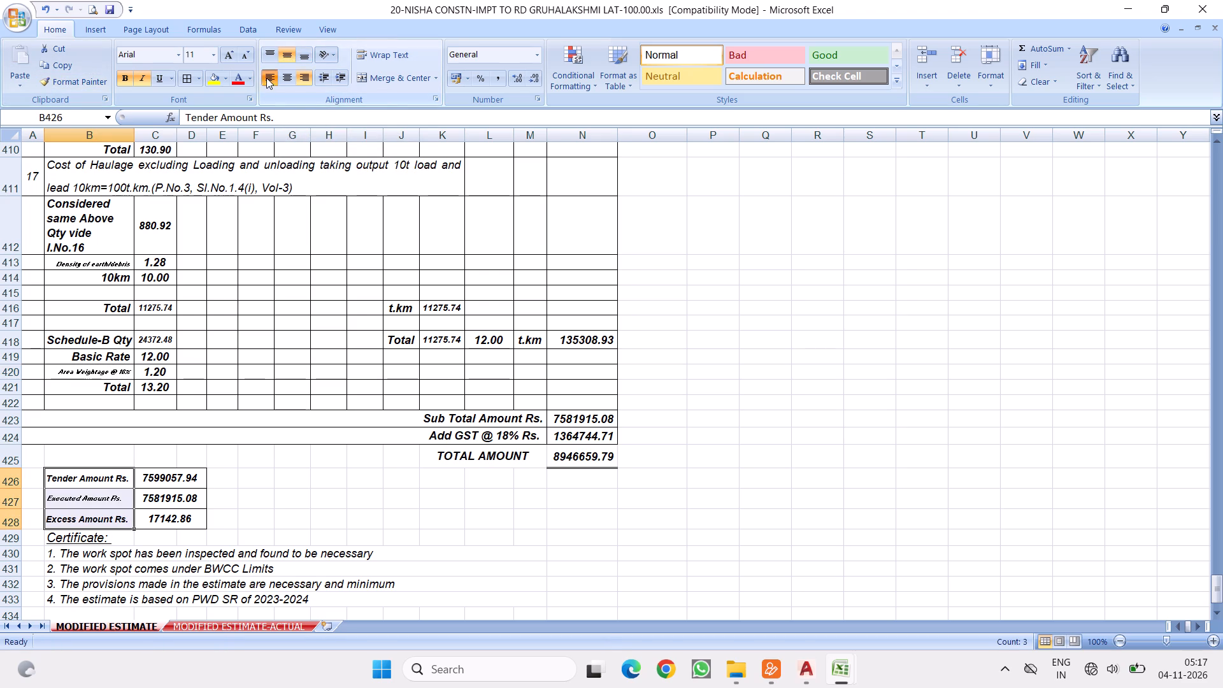
left_click(290, 327)
Review the estimate from the certificate and closing amounts back through the bituminous and coat items to item 10's measurement rows.
scroll(304, 383, "down", 4)
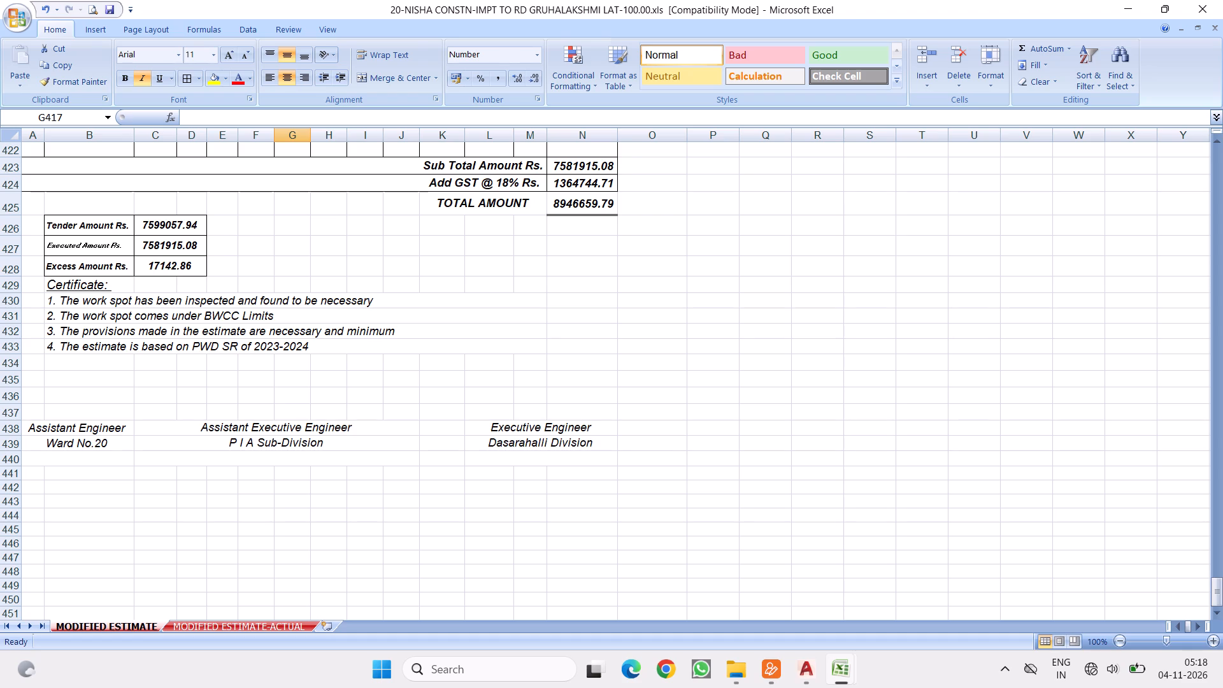
left_click(564, 288)
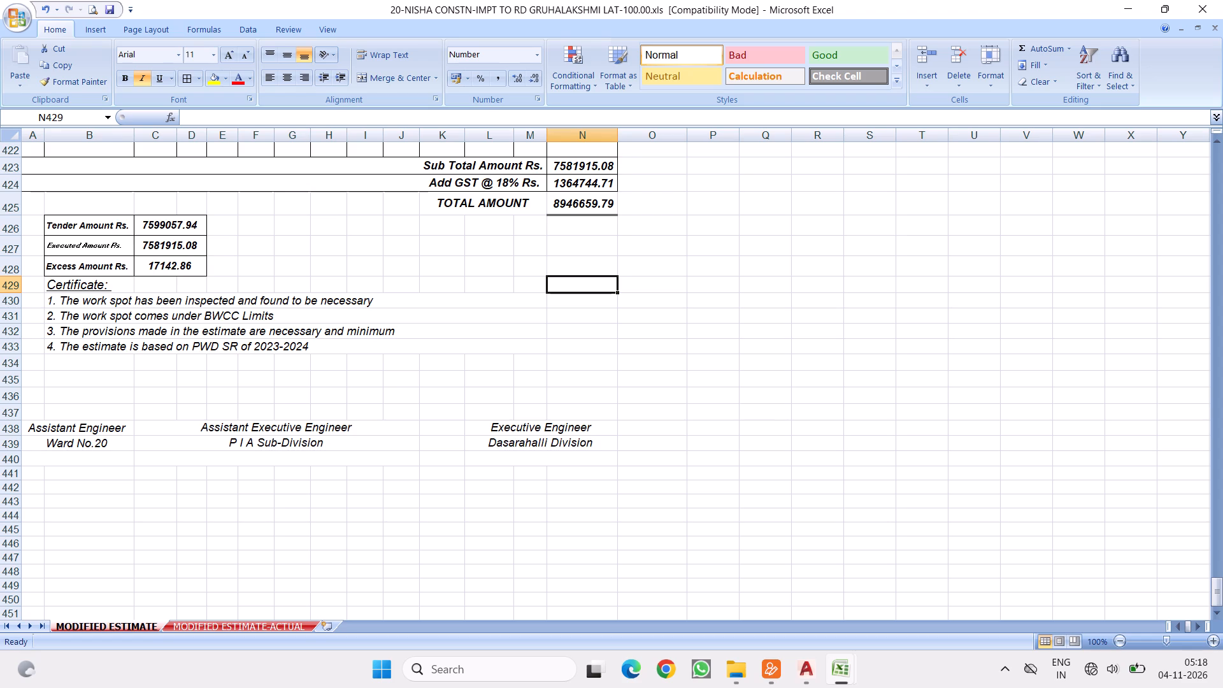
scroll(318, 282, "up", 11)
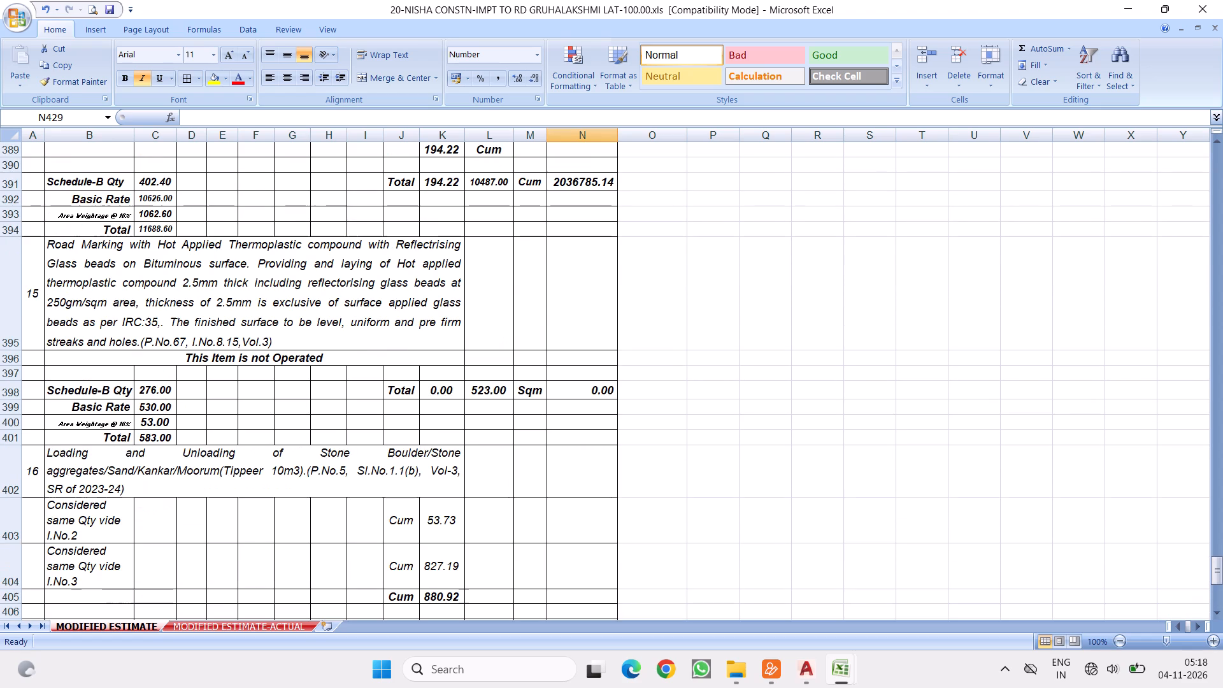
scroll(314, 281, "up", 4)
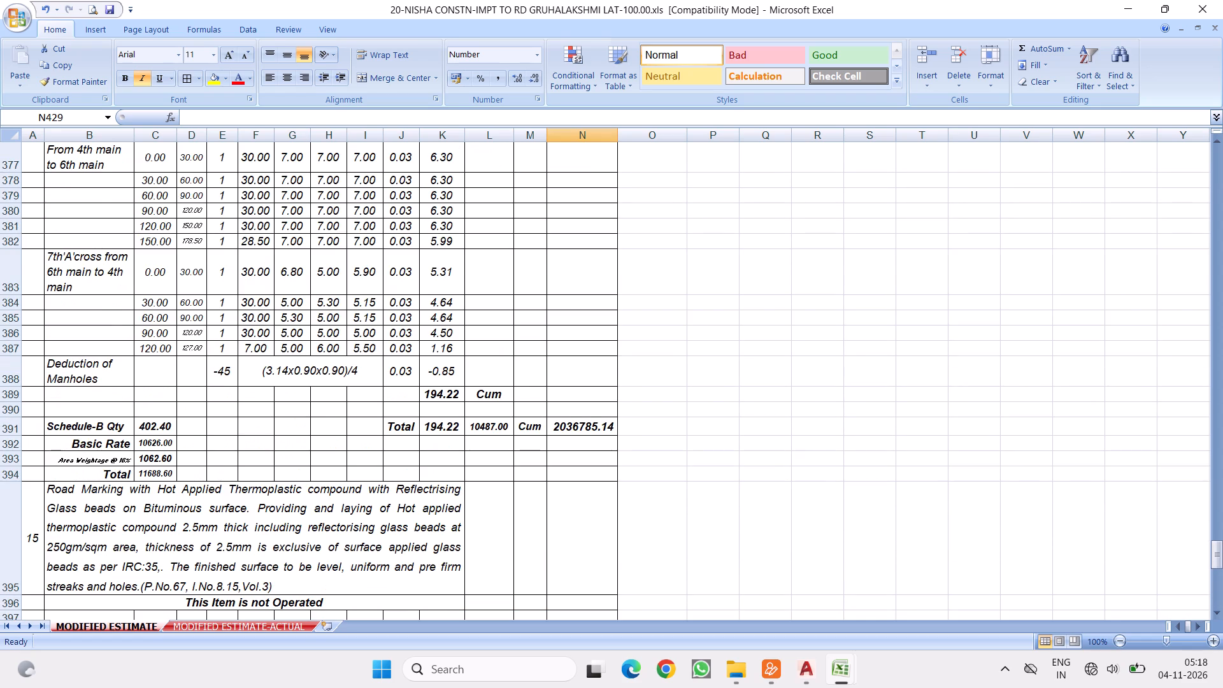
scroll(314, 281, "up", 15)
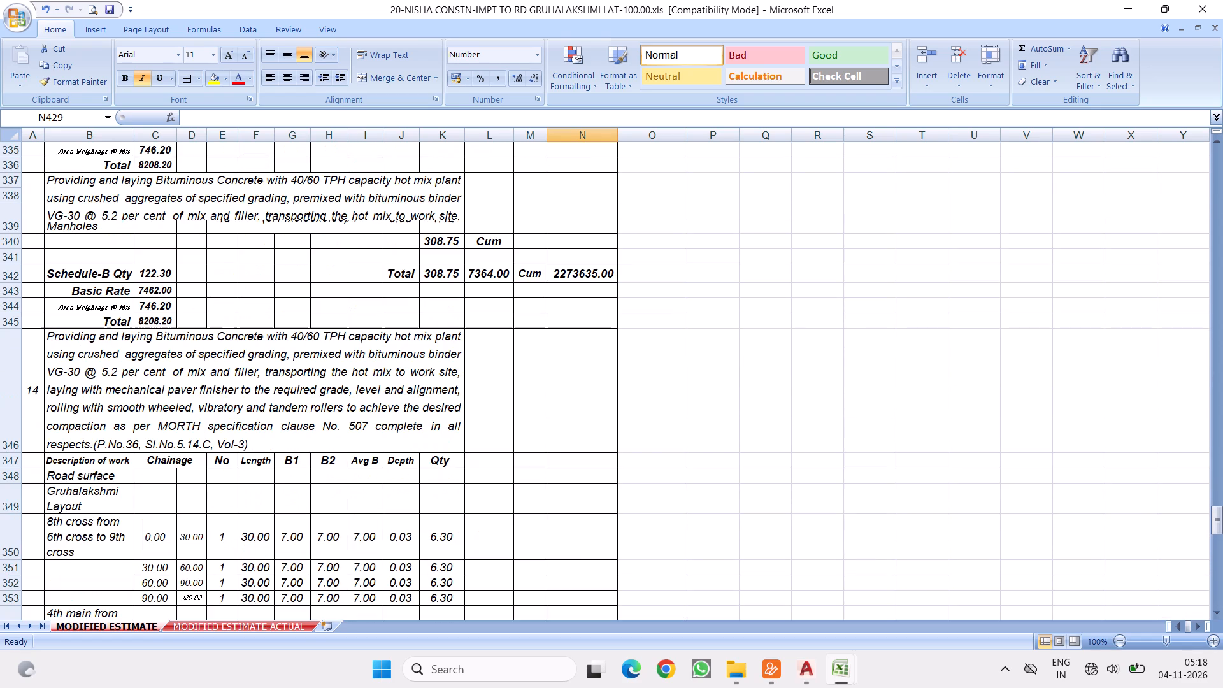
scroll(314, 281, "up", 6)
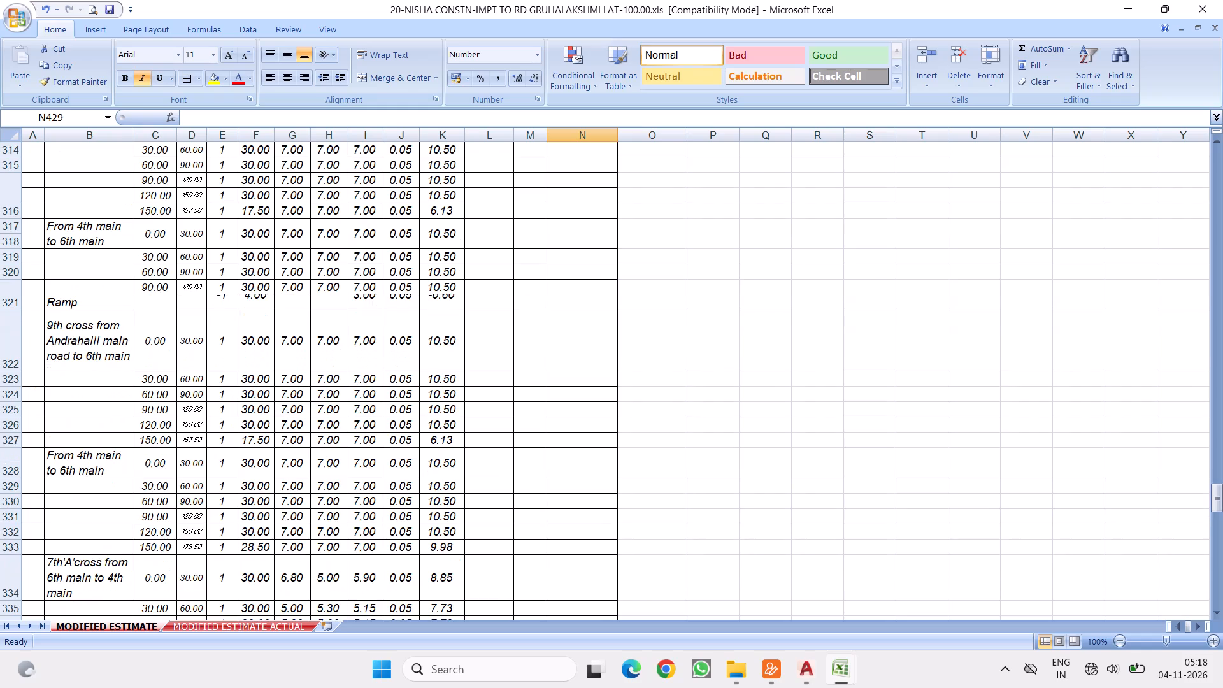
scroll(314, 281, "up", 7)
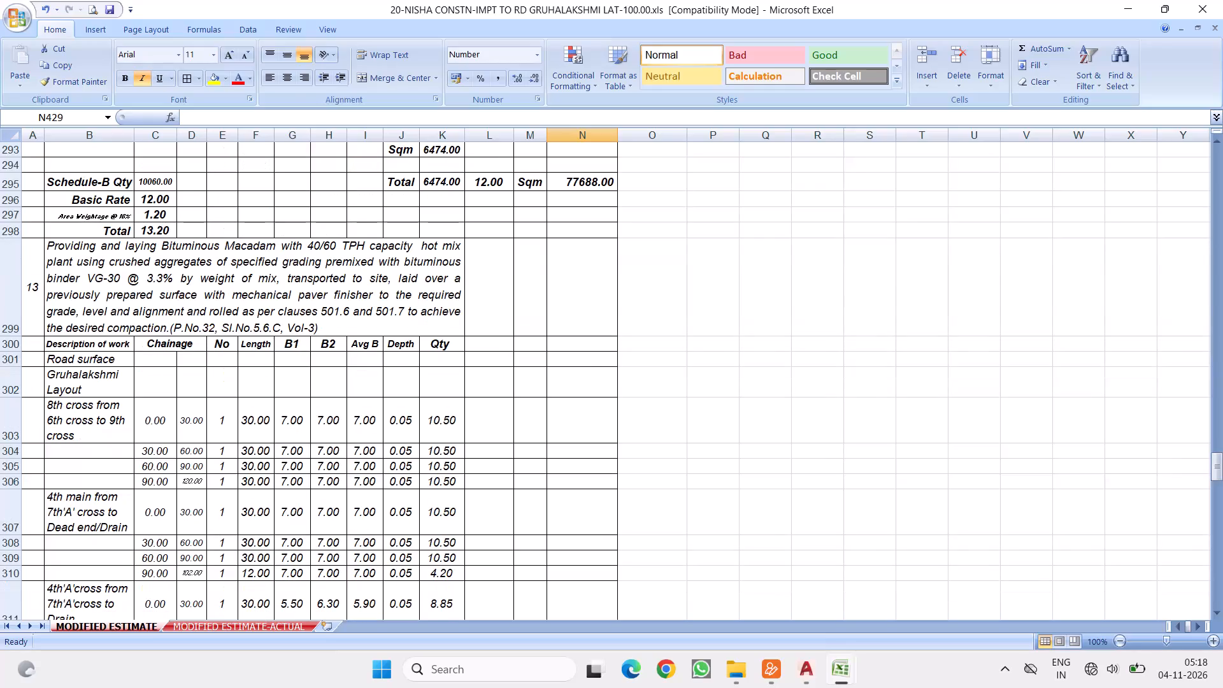
scroll(316, 299, "up", 6)
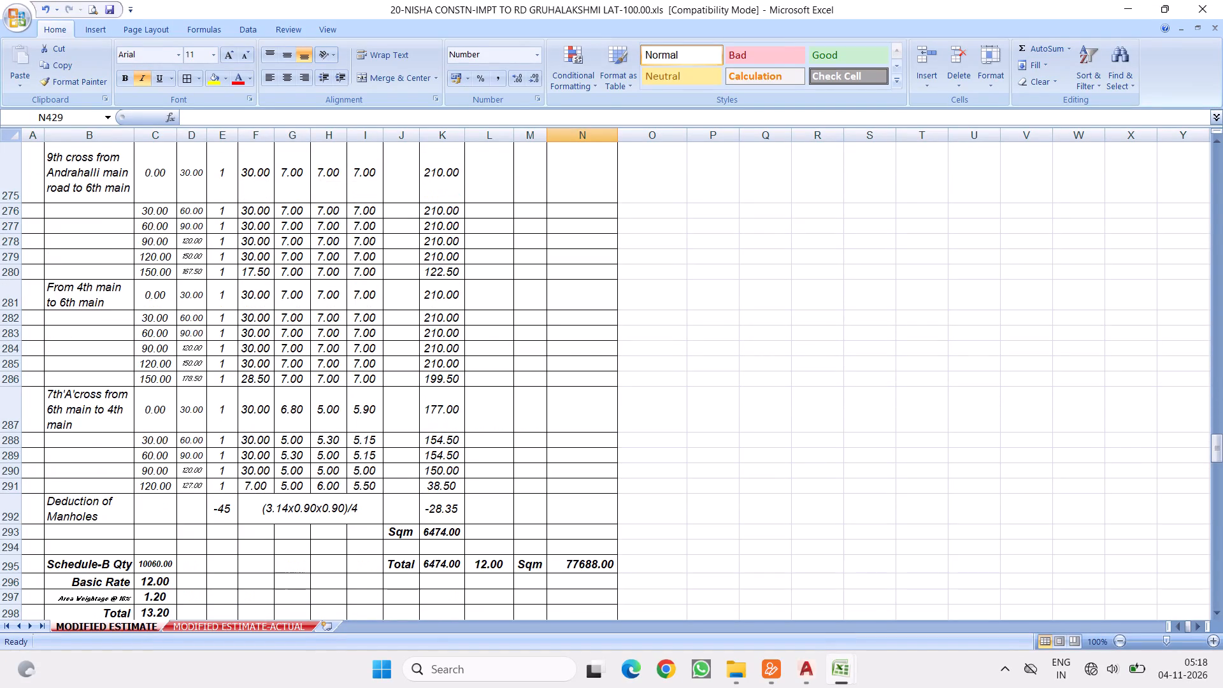
scroll(348, 280, "up", 20)
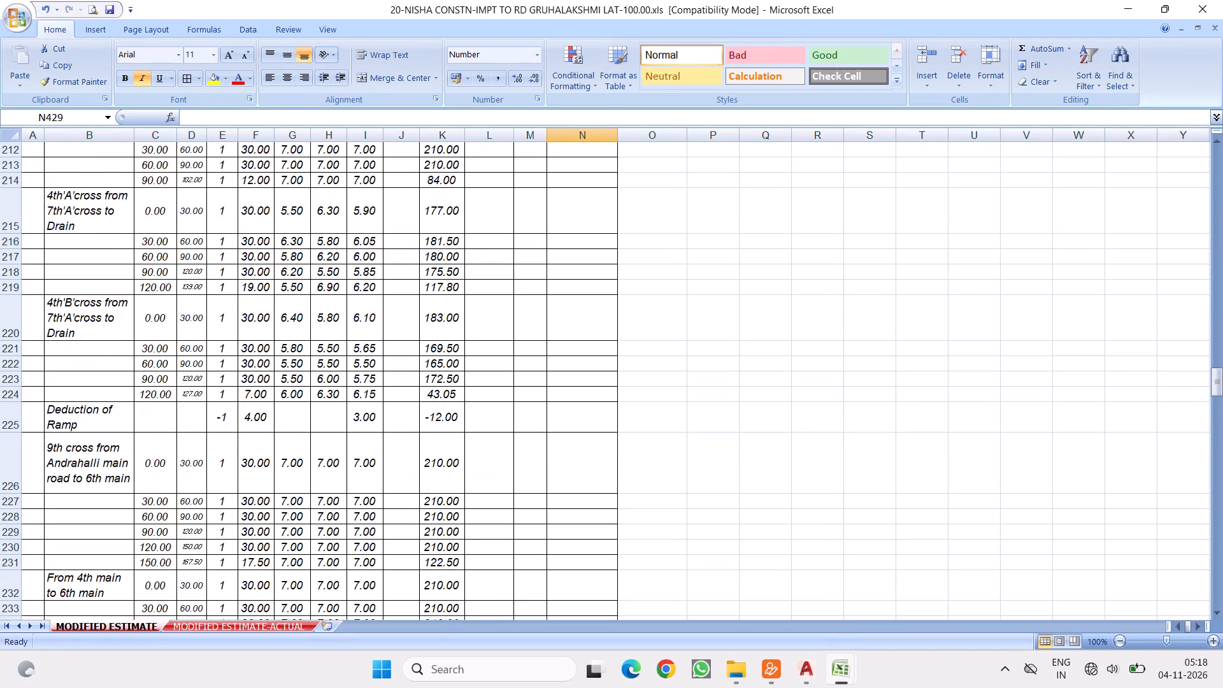
scroll(332, 275, "up", 11)
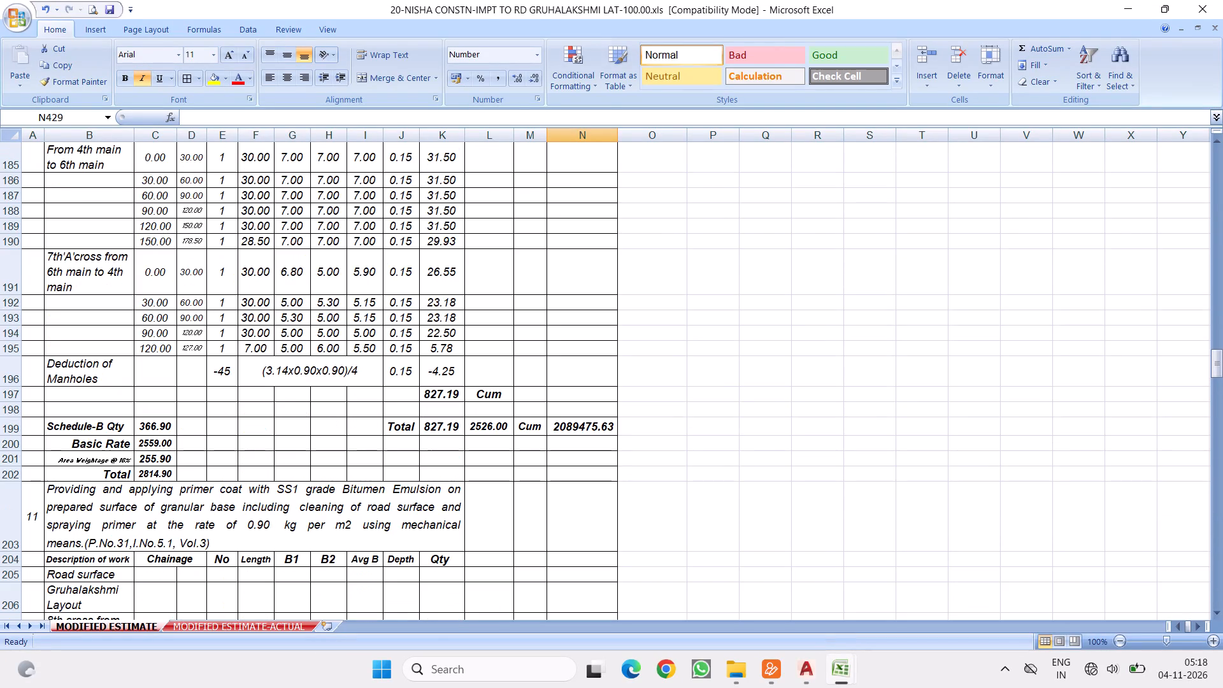
Examine the culvert measurements in items 6 to 9, ending at the 9th cross/4th main junction slab length.
scroll(393, 311, "up", 20)
scroll(393, 311, "up", 12)
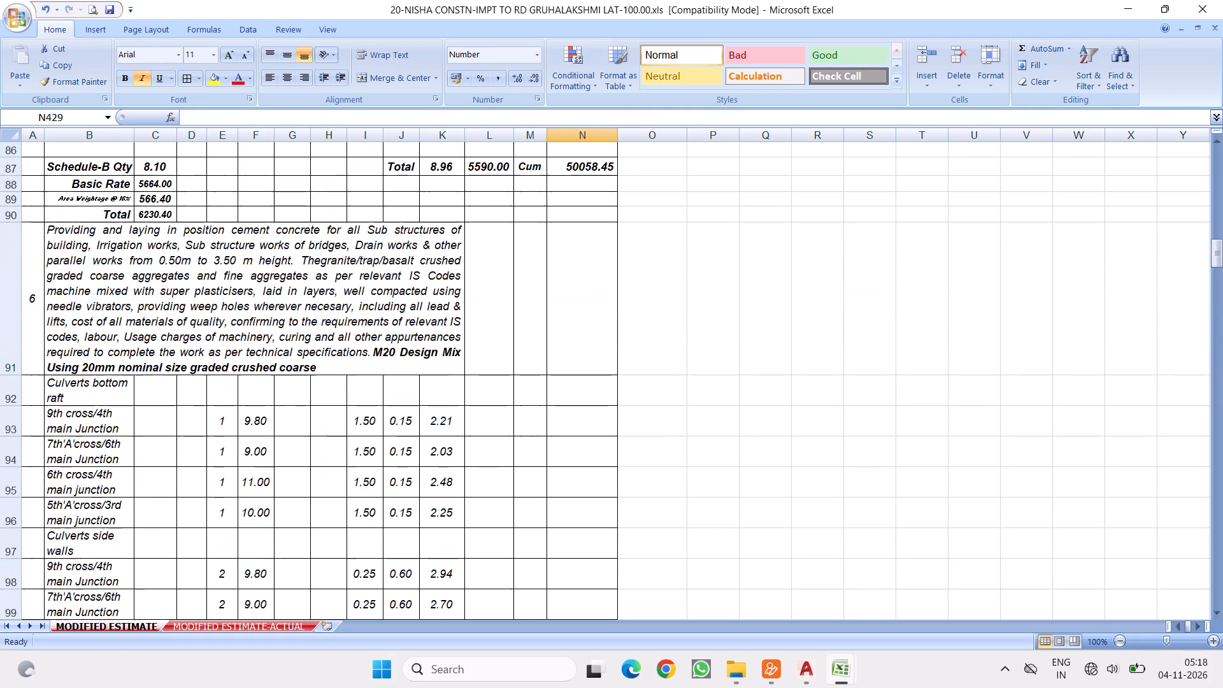
scroll(380, 387, "down", 4)
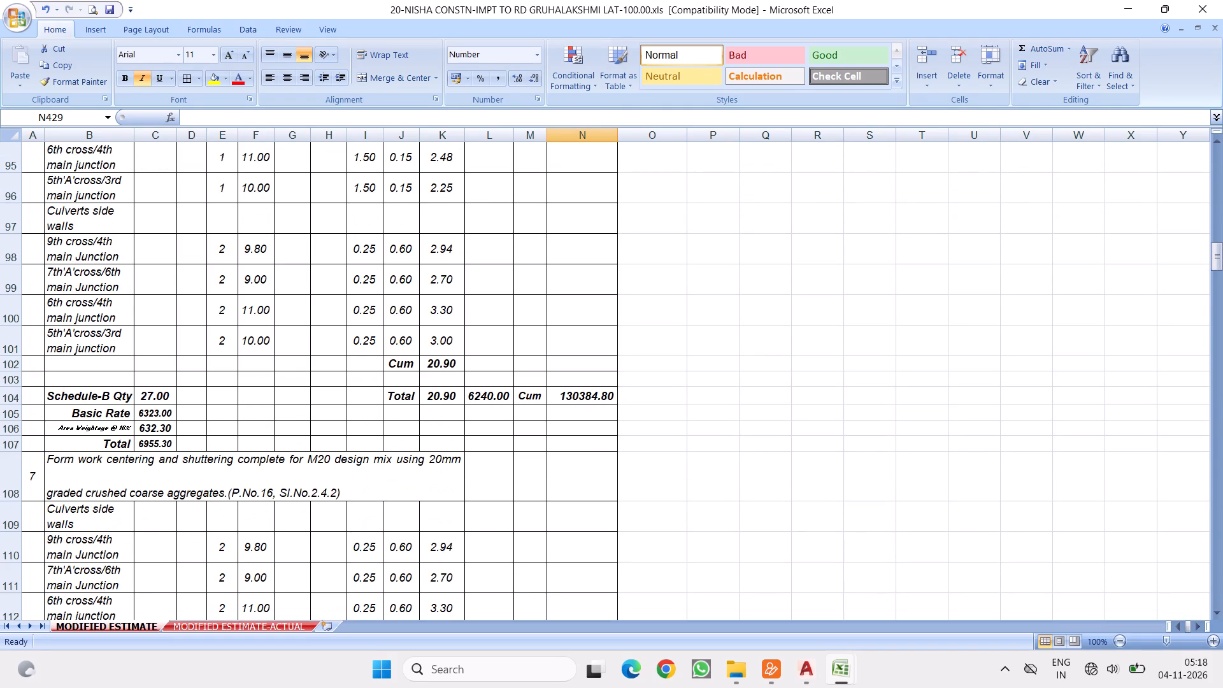
scroll(318, 363, "down", 4)
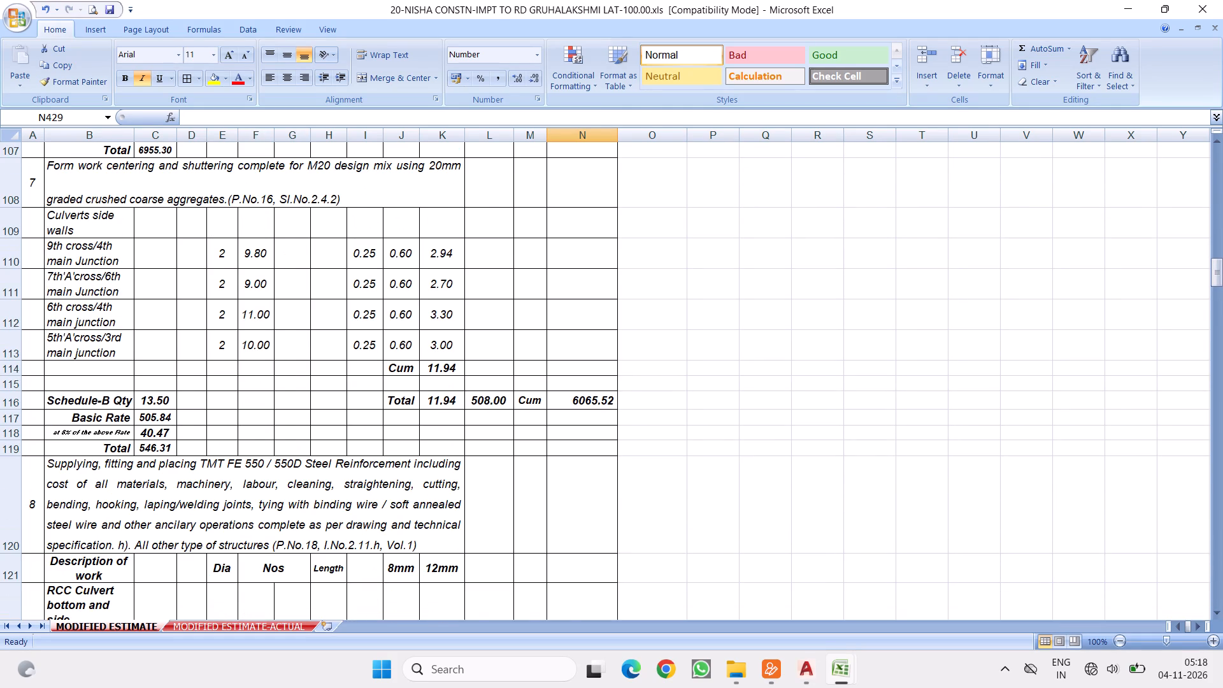
scroll(329, 375, "down", 12)
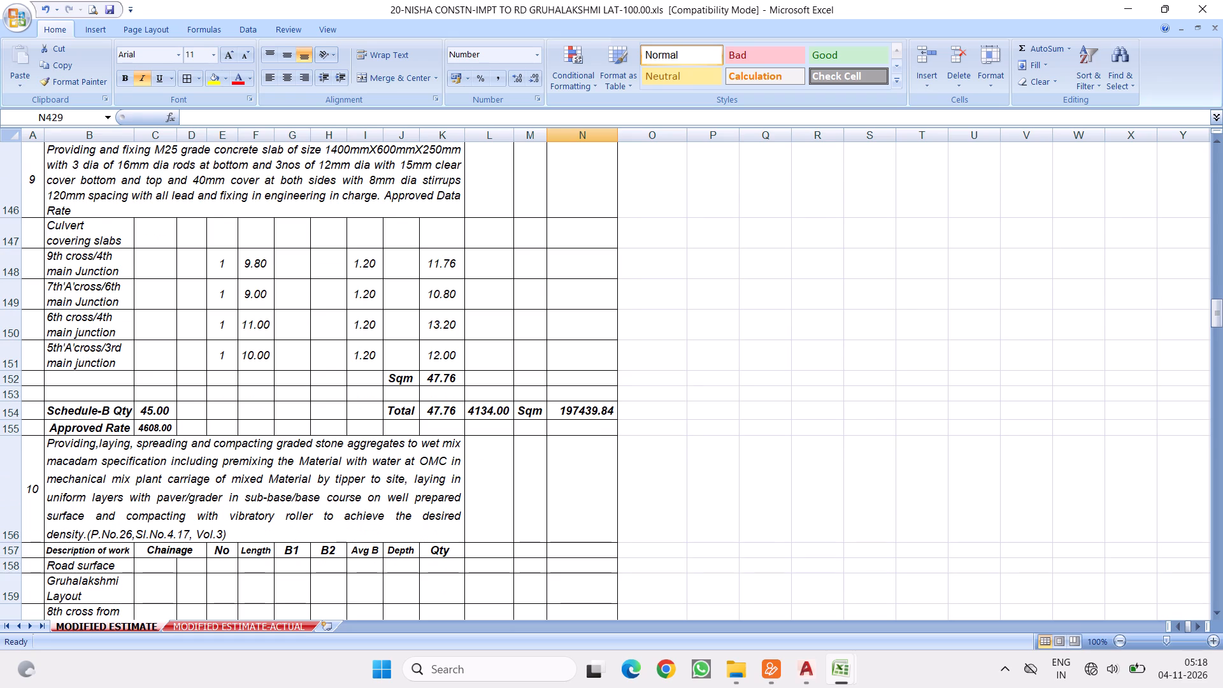
left_click(254, 264)
In item 2's culvert excavation, set the 9th cross/4th main junction length to 9.5.
scroll(292, 299, "up", 9)
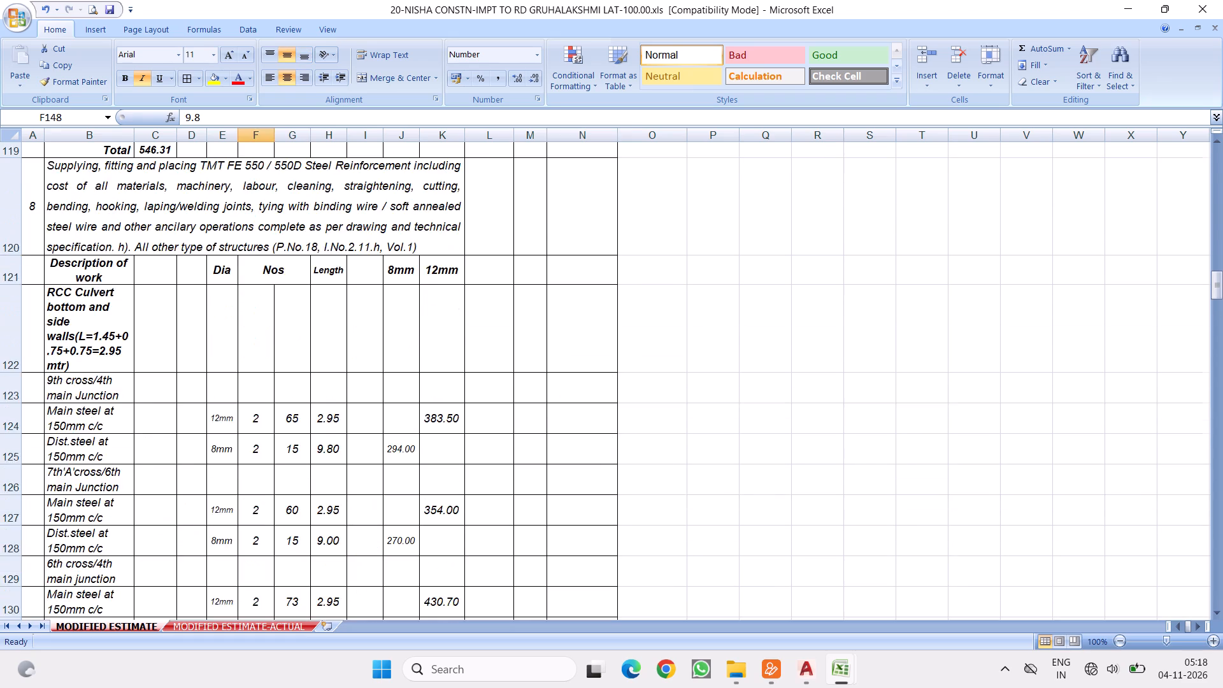
scroll(278, 338, "up", 2)
scroll(276, 334, "up", 20)
scroll(276, 334, "up", 1)
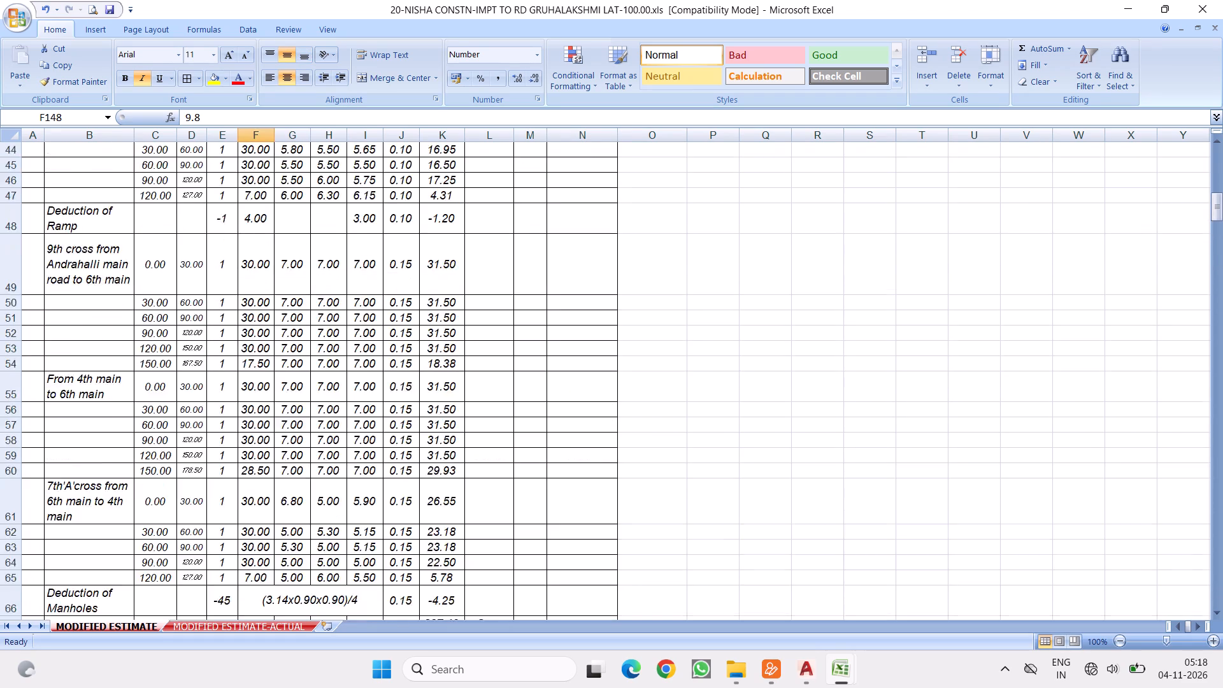
scroll(276, 334, "up", 18)
scroll(202, 398, "down", 3)
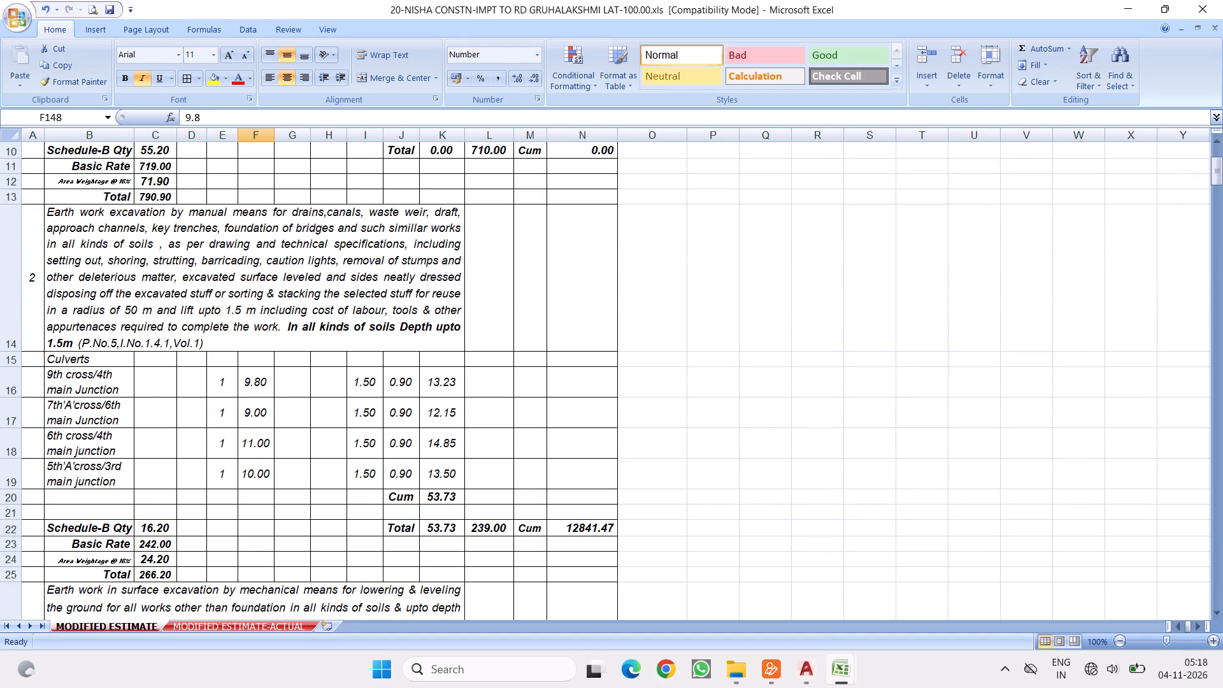
left_click(257, 387)
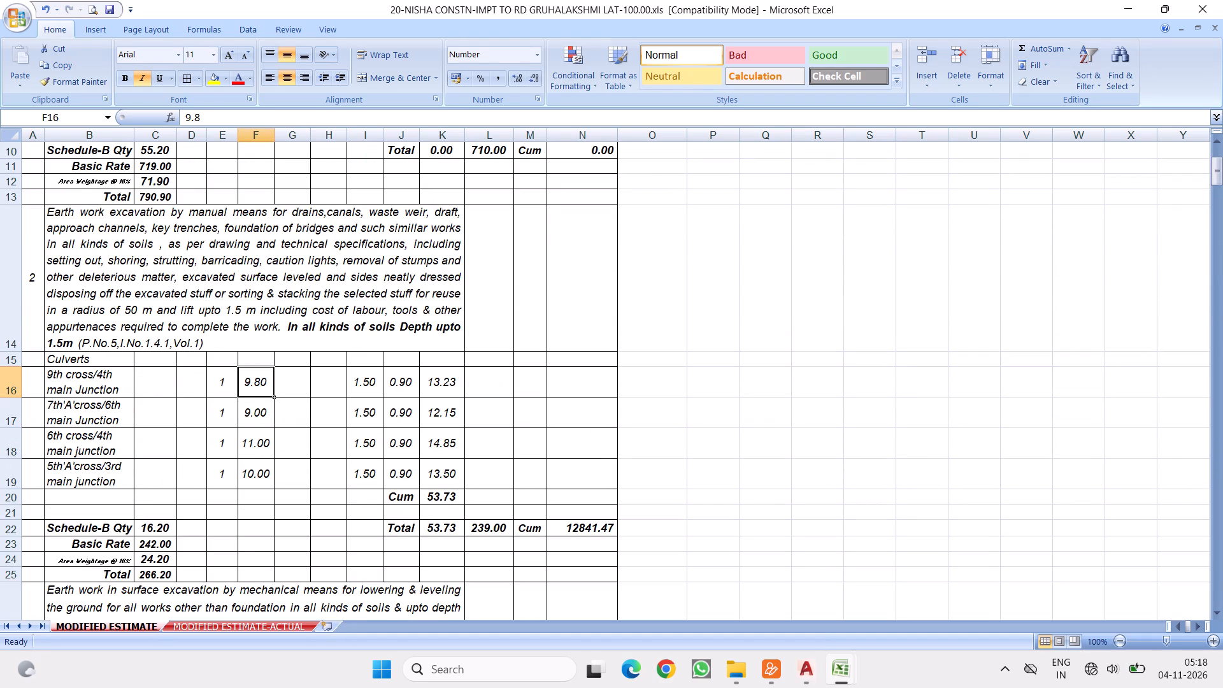
type("9.5")
key("Return")
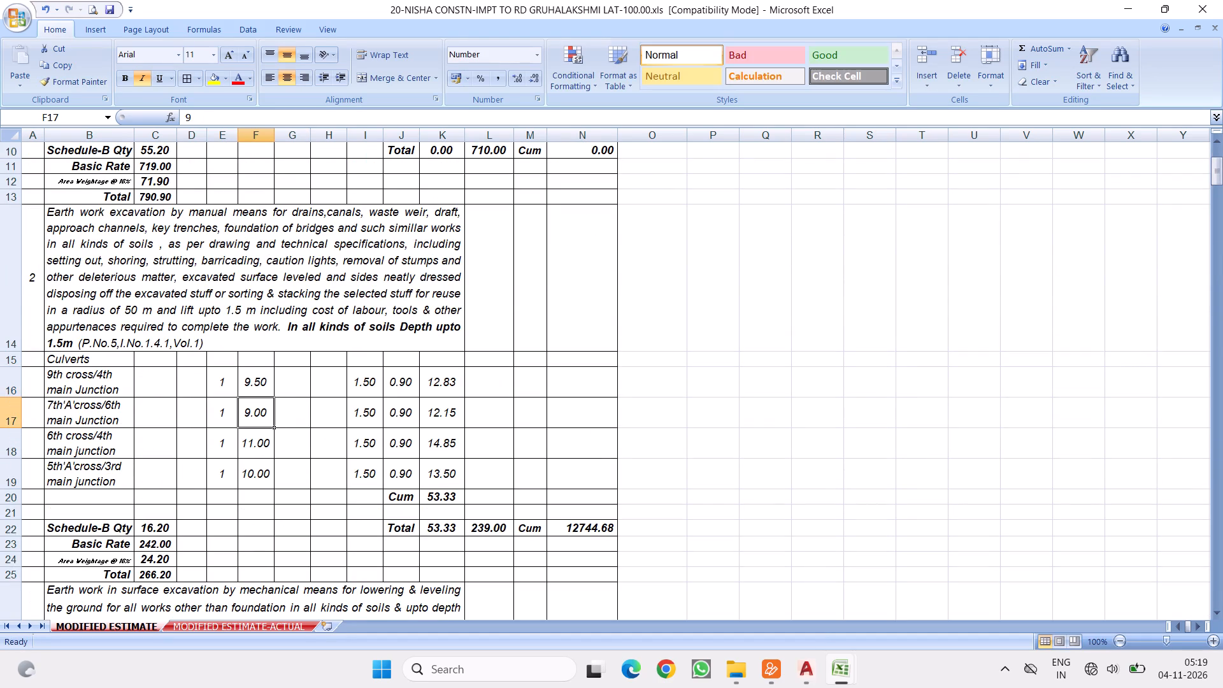
In item 5's culvert bed concrete, set the 9th cross/4th main junction length to 9.5.
scroll(277, 417, "down", 9)
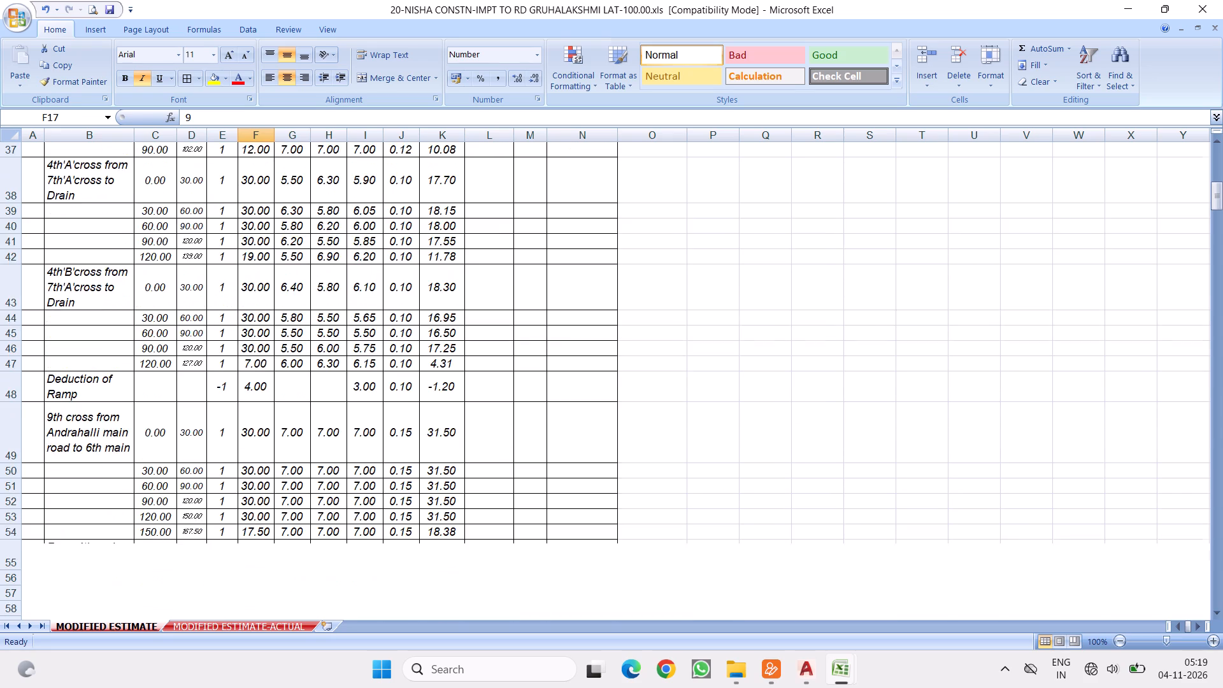
scroll(317, 380, "down", 12)
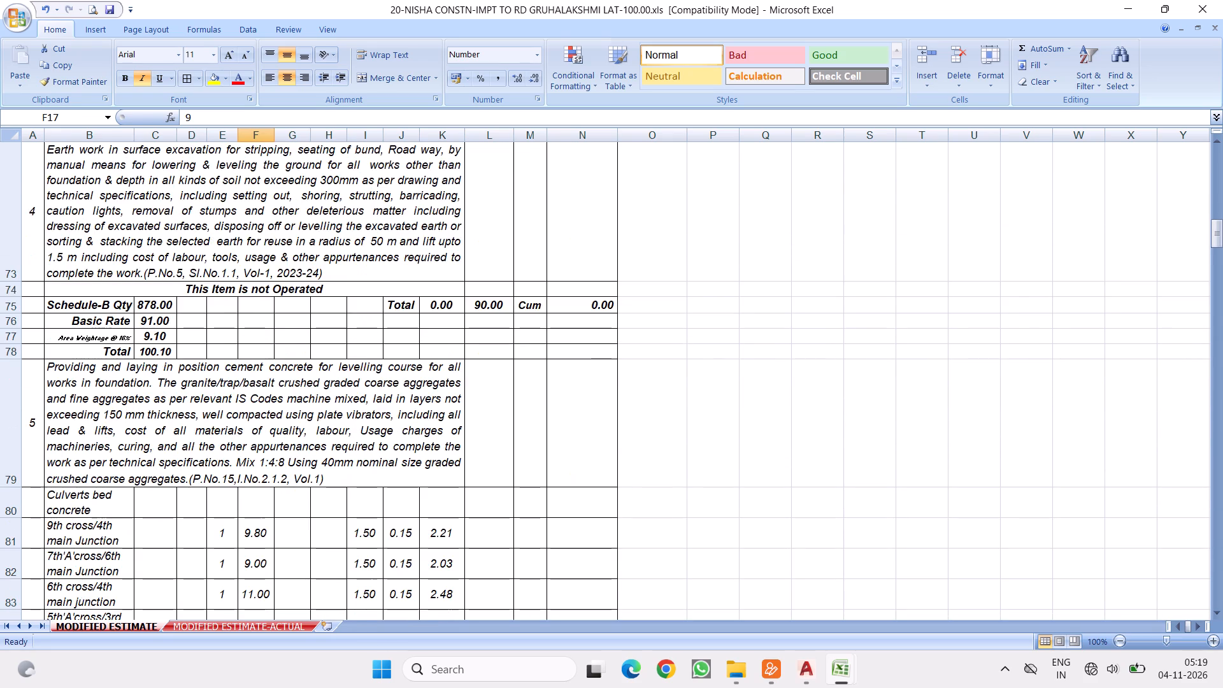
scroll(335, 354, "down", 2)
left_click(248, 319)
type("9.5")
key("Return")
In item 6, set the 9th cross/4th main junction length to 9.5 for both the culvert bottom raft and side walls.
scroll(299, 338, "down", 1)
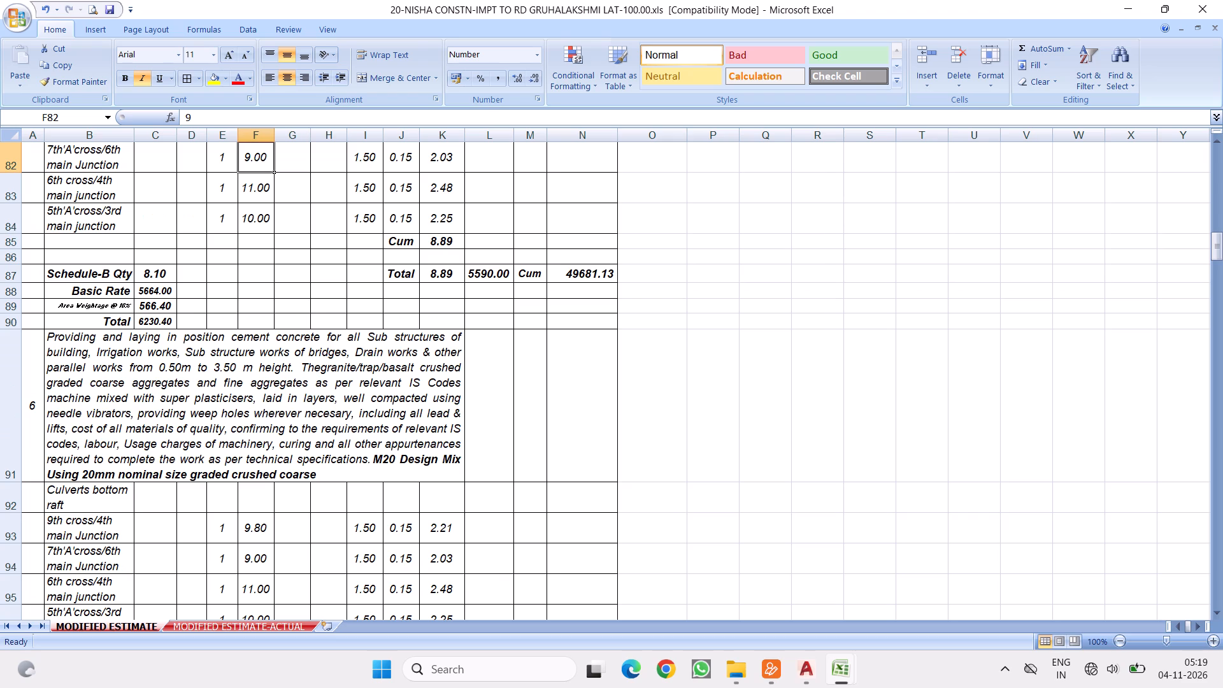
scroll(316, 352, "down", 1)
left_click(255, 447)
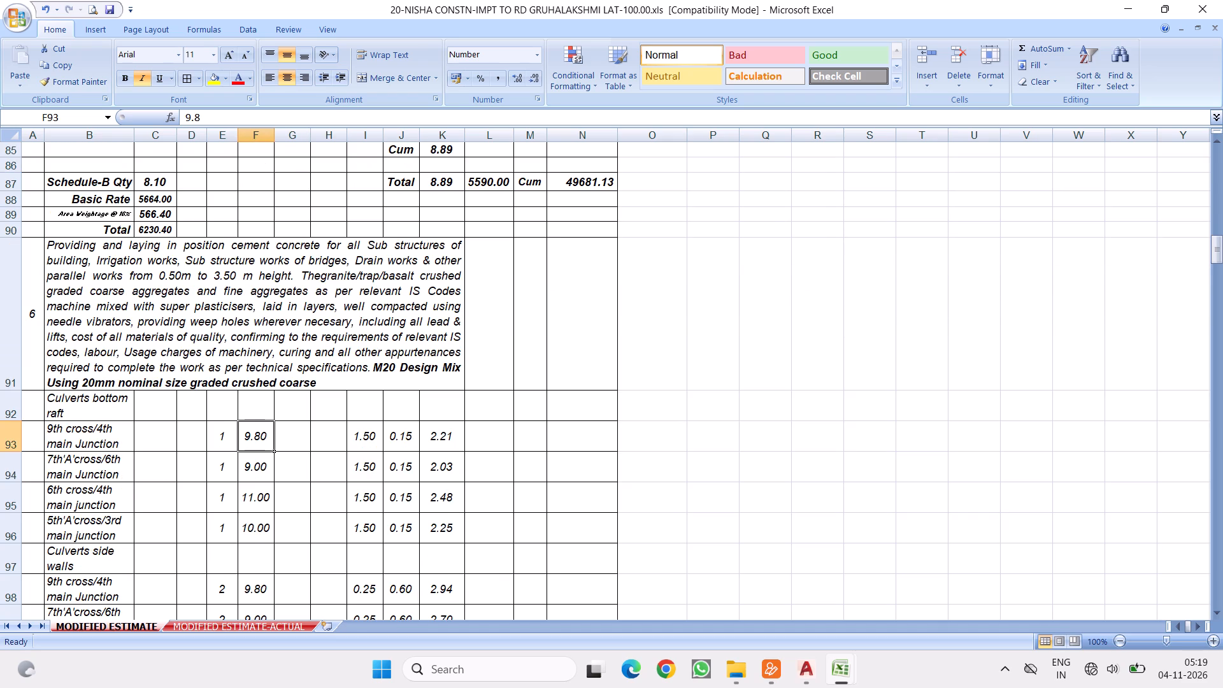
type("9.5")
key("Return")
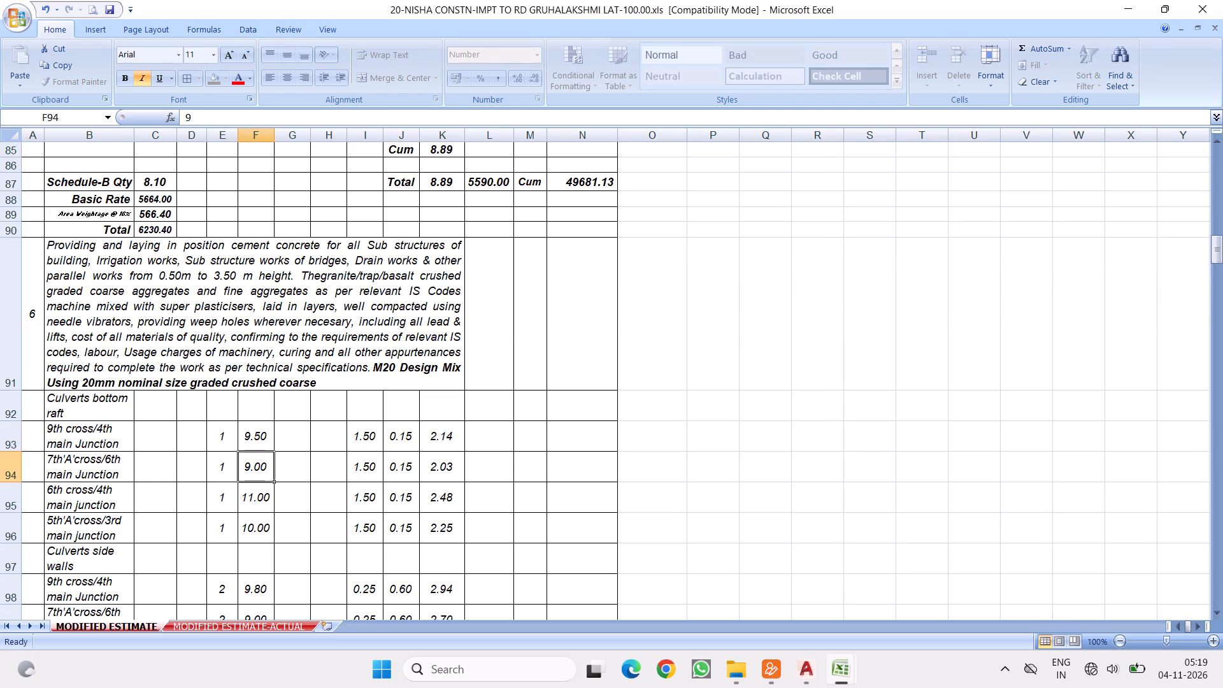
scroll(324, 456, "down", 1)
left_click(259, 533)
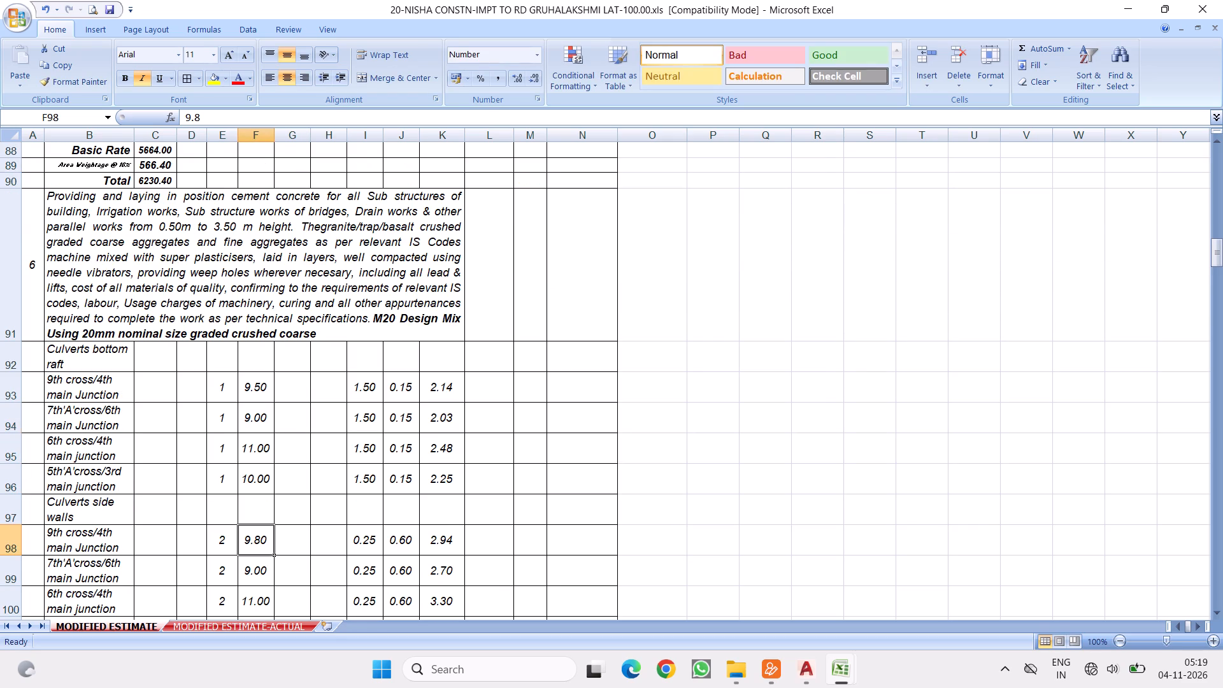
type("9.5")
key("Return")
In item 7's form work for culvert side walls, set the 9th cross/4th main junction length to 9.5.
scroll(275, 494, "down", 5)
left_click(252, 321)
type("9.5")
key("Return")
In item 8's 9th cross/4th main junction reinforcement, set the 8mm distribution steel length to 9.5 and the 12mm main steel number to 63.
scroll(284, 354, "down", 8)
scroll(333, 294, "up", 1)
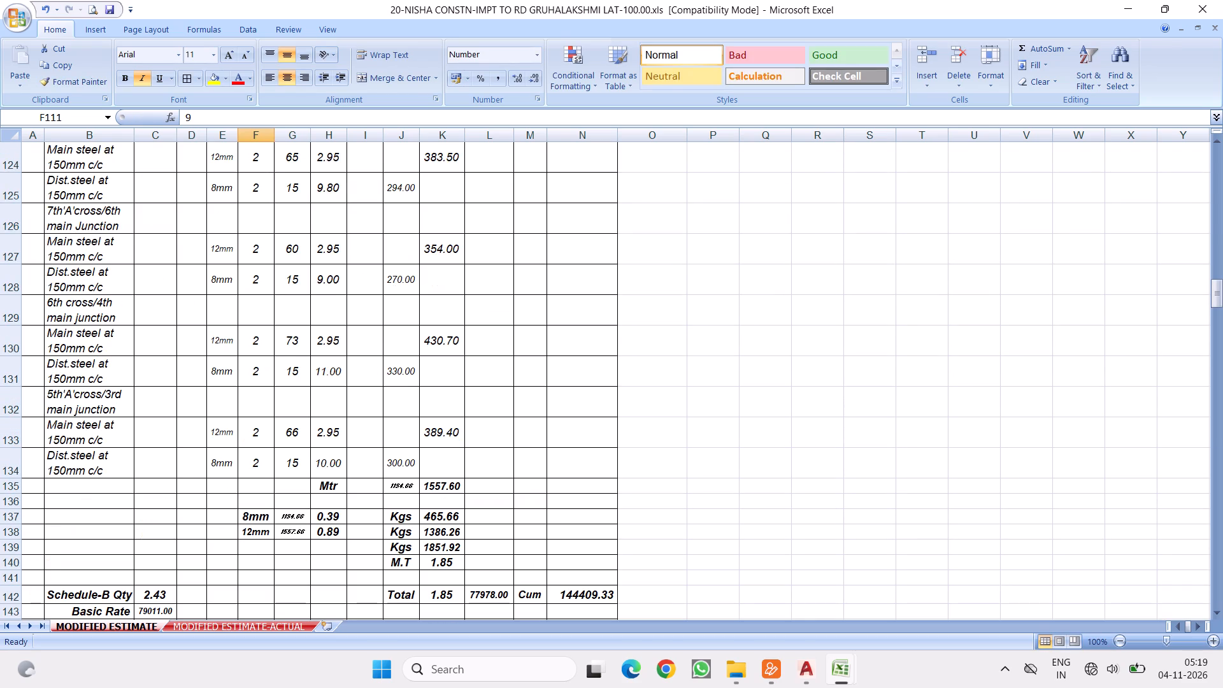
left_click(328, 277)
left_click(337, 186)
type("9.5")
key("Return")
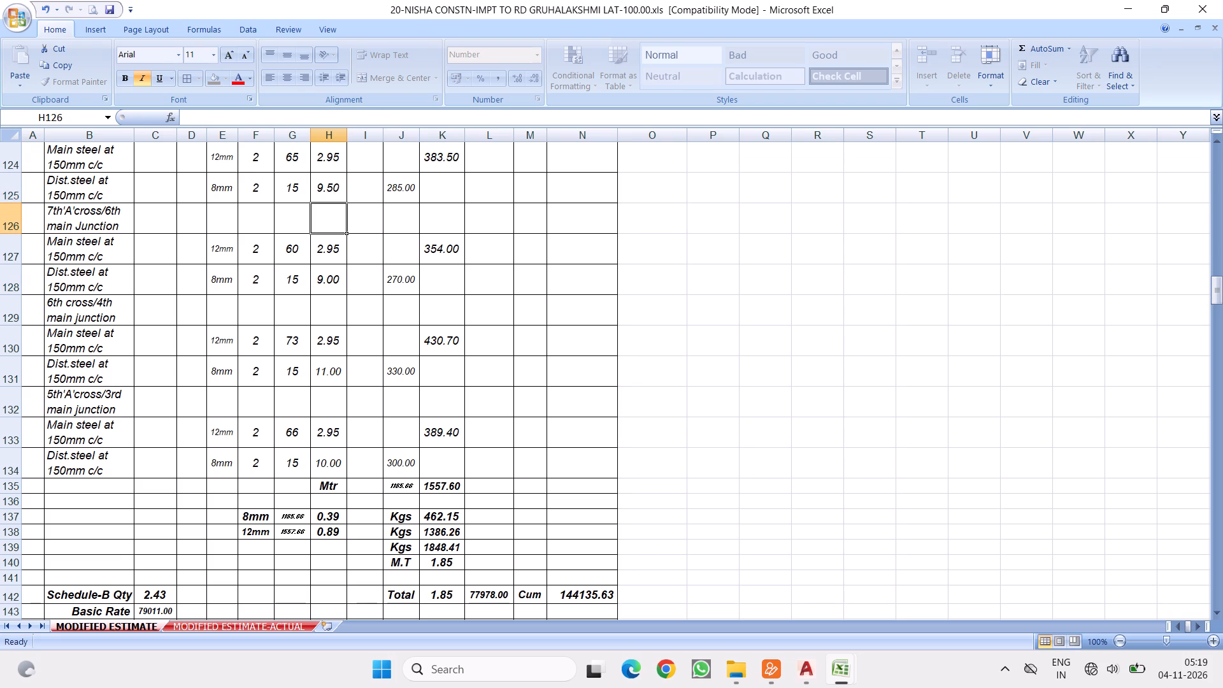
left_click(287, 162)
type("63")
key("Return")
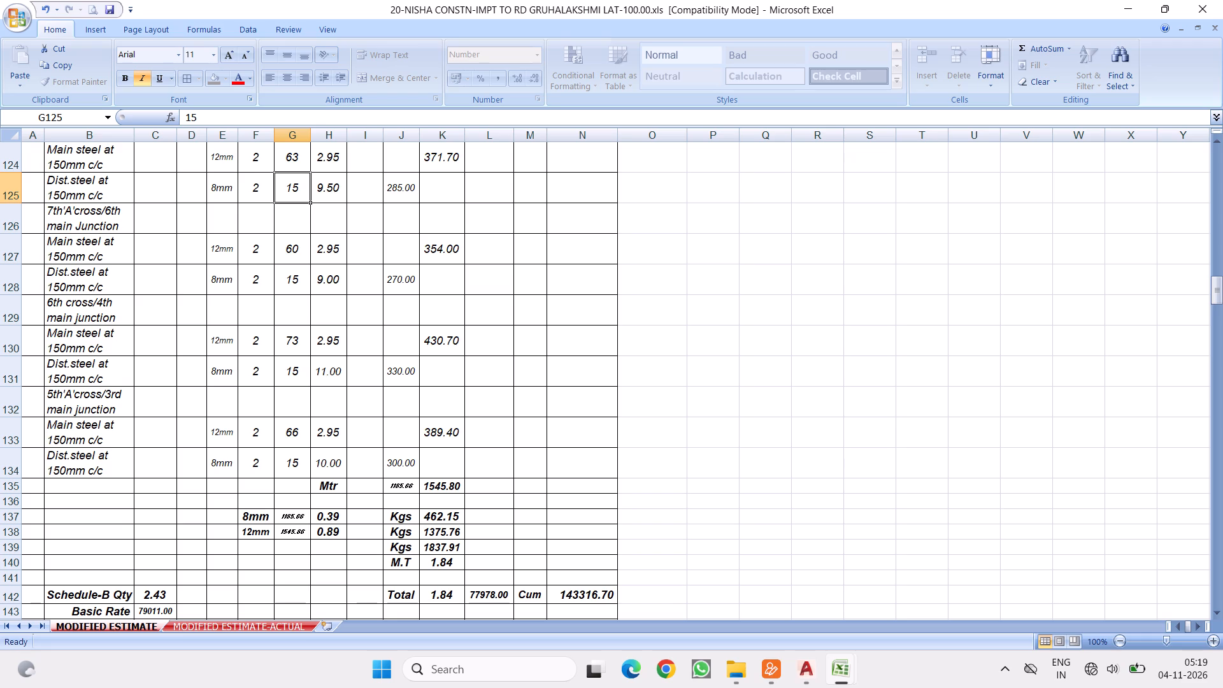
Change the distribution steel spacing in B125's description to 200mm c/c.
double_click(64, 194)
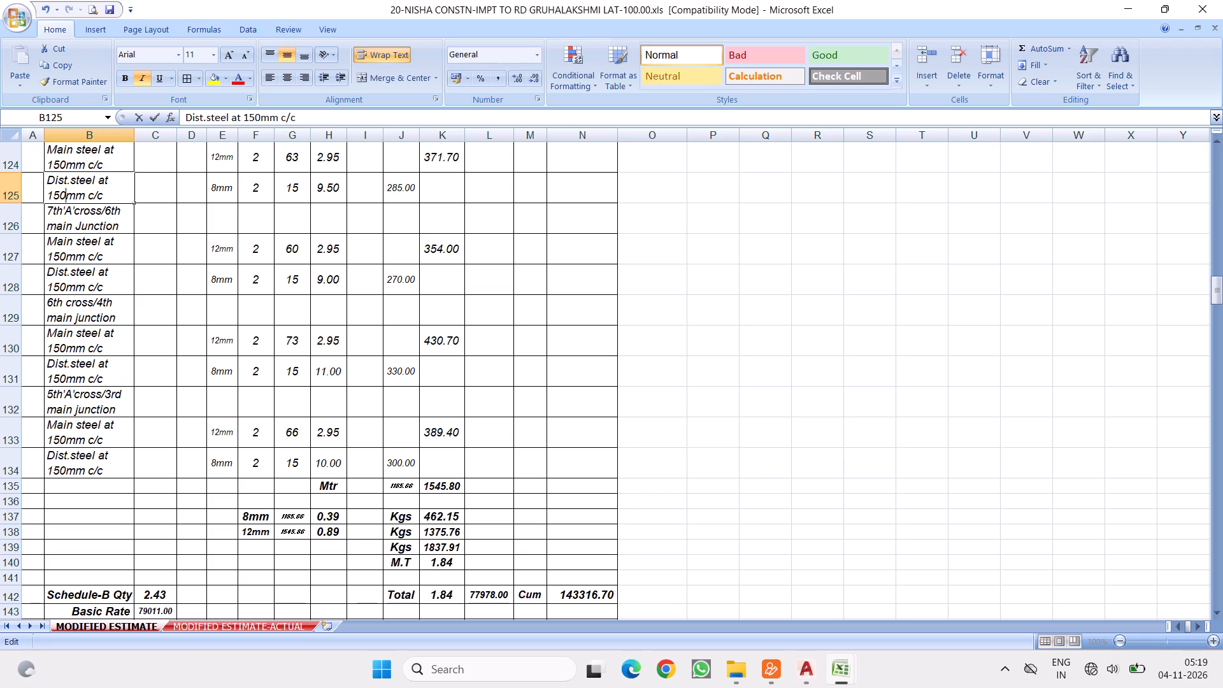
key("BackSpace")
key("BackSpace")
key("BackSpace")
key("BackSpace")
key("2")
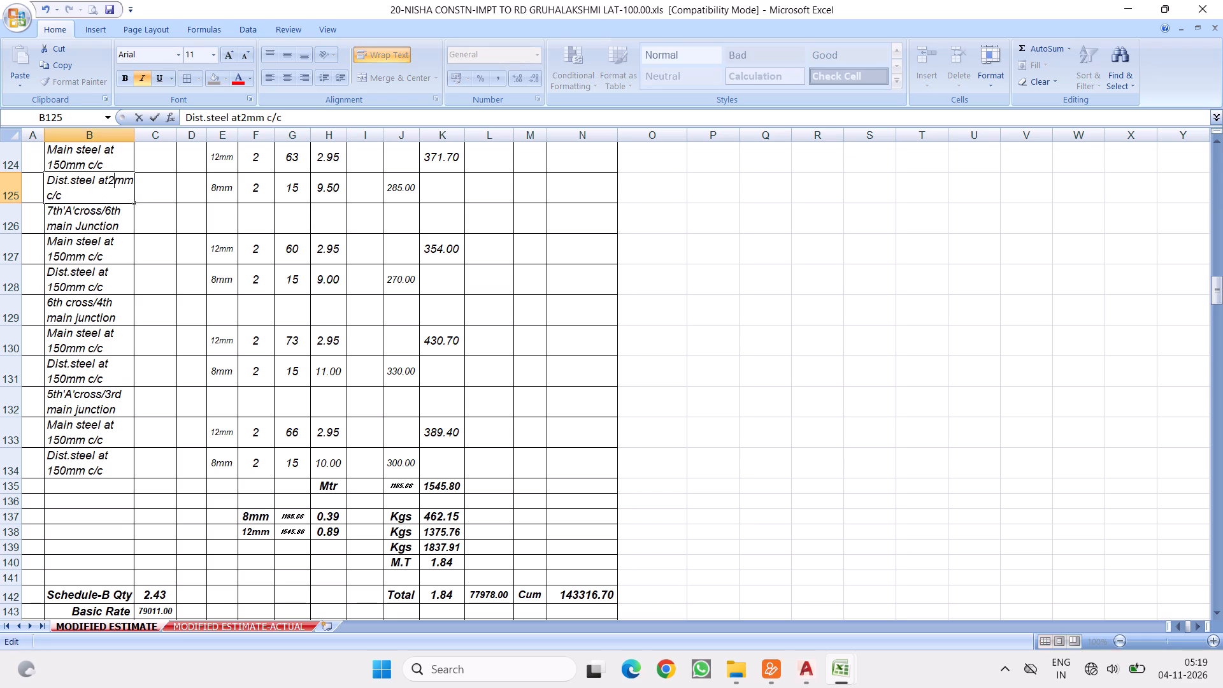
key("BackSpace")
key("space")
type("200")
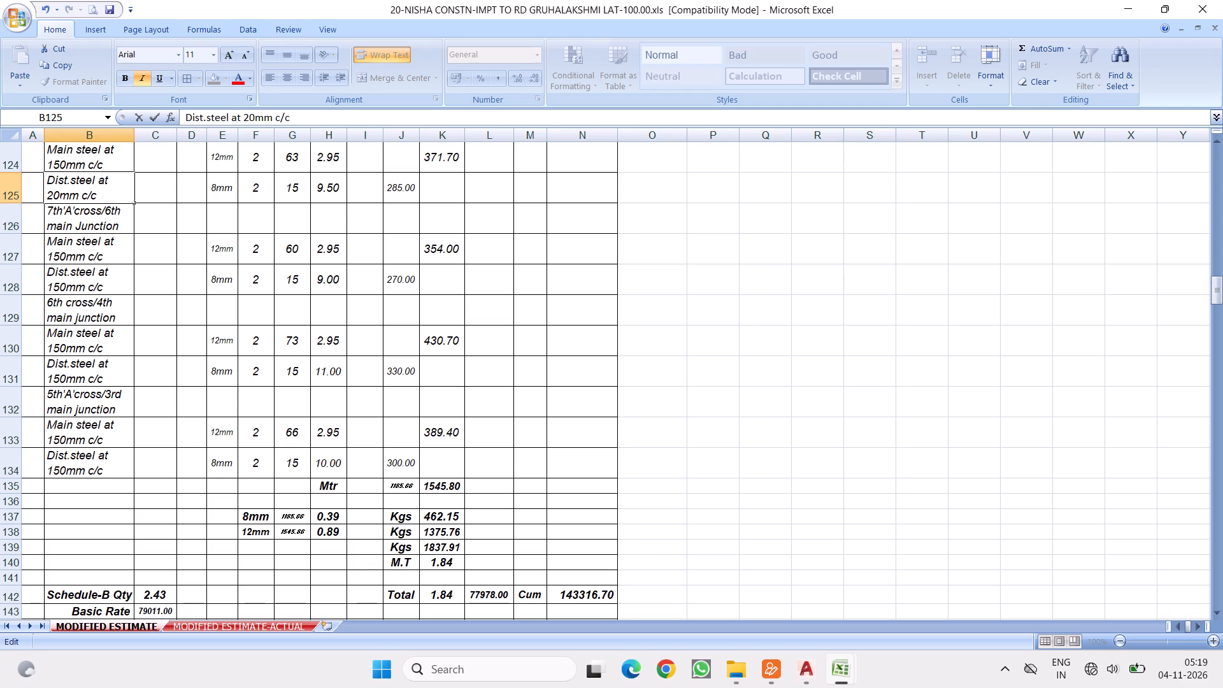
left_click(206, 323)
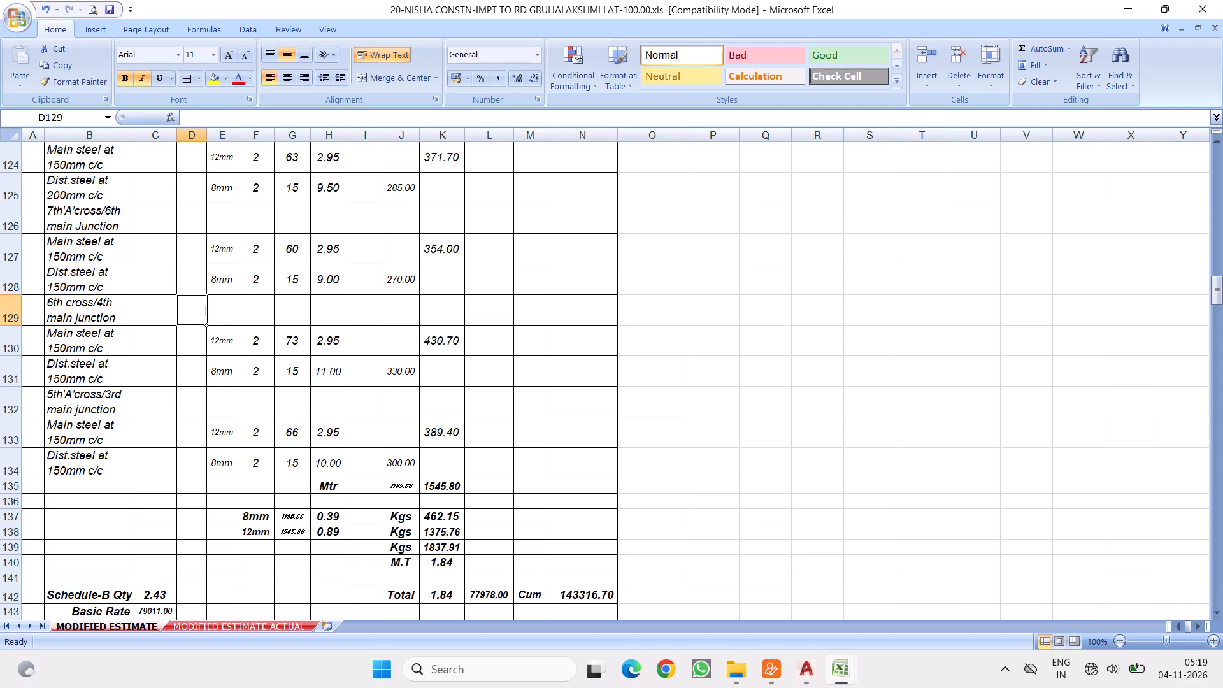
Copy the main and distribution steel descriptions in B124:B125 to the other three junctions, at B127, B130 and B133.
left_click_drag(104, 157, 97, 189)
right_click(95, 182)
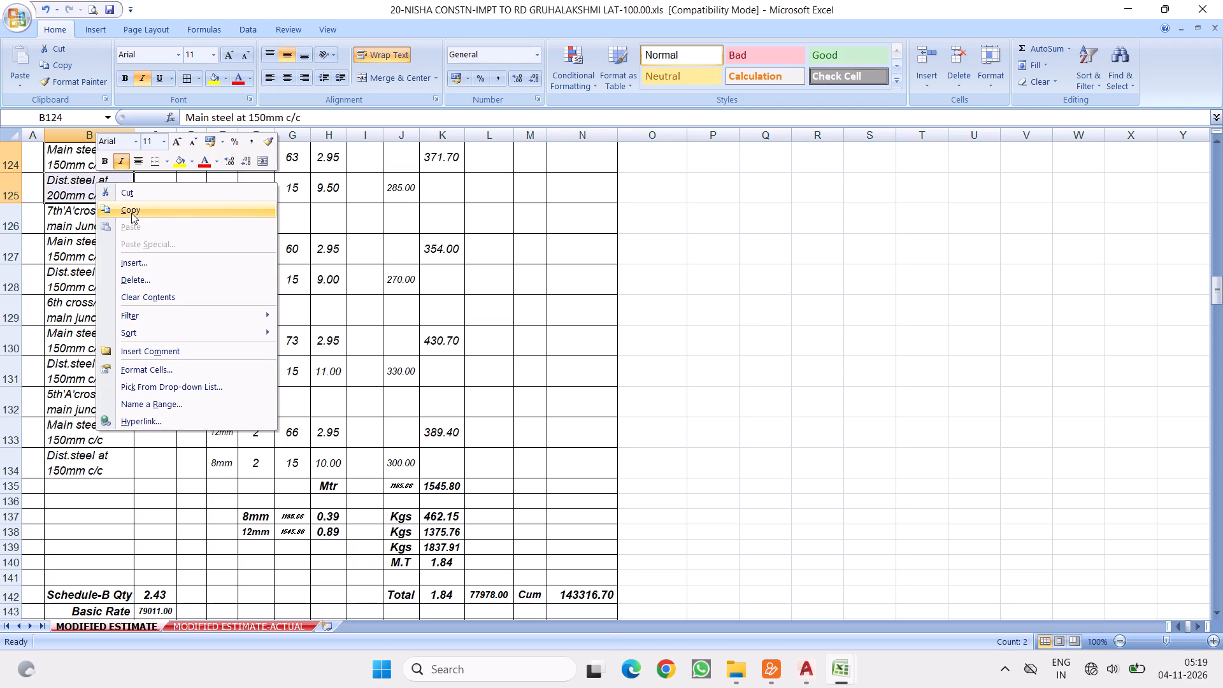
left_click(131, 213)
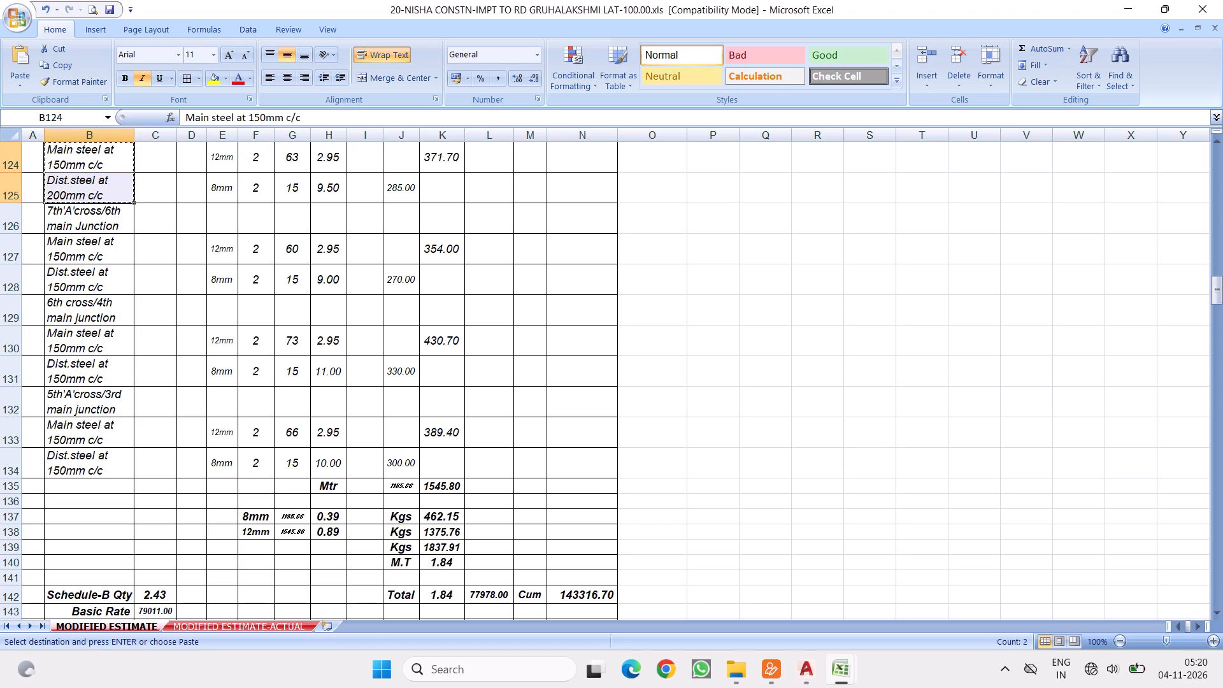
right_click(82, 219)
left_click(36, 269)
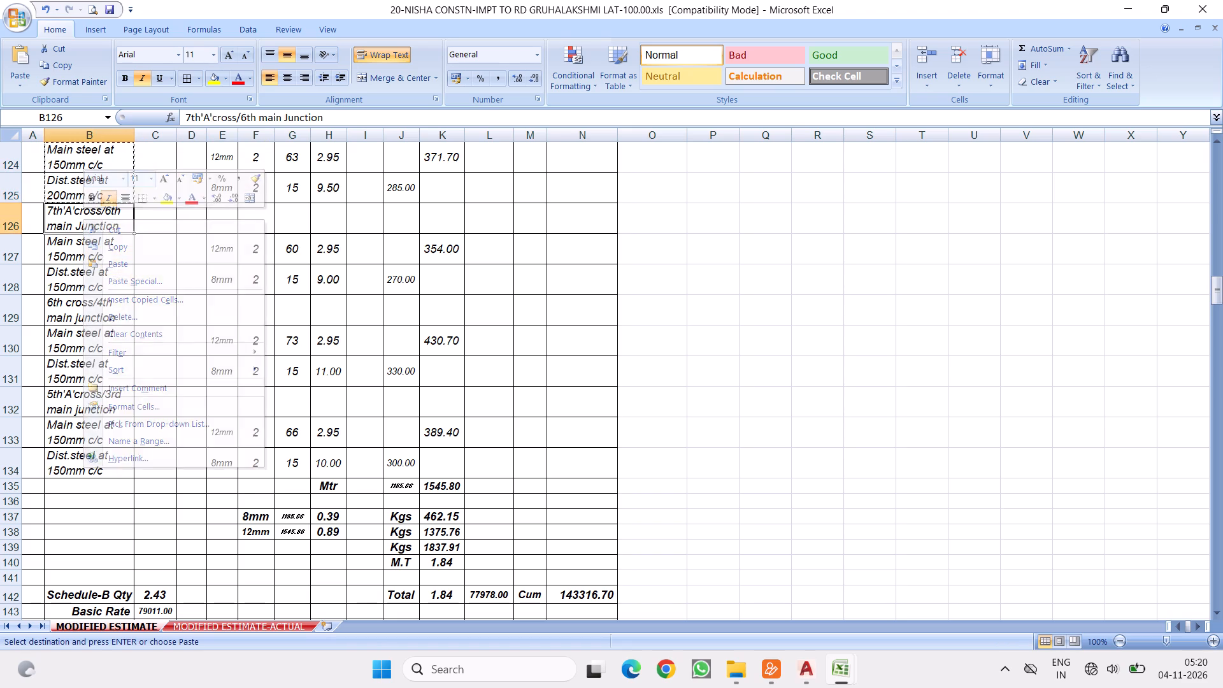
right_click(62, 257)
left_click(105, 302)
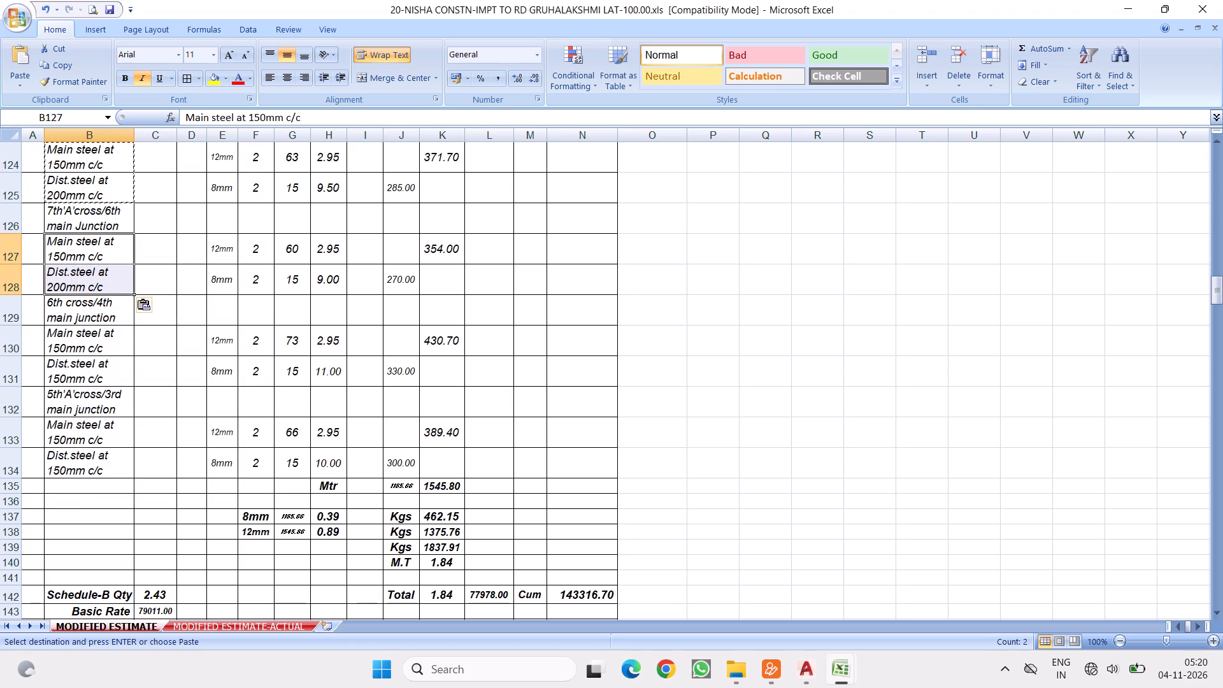
right_click(76, 341)
left_click(117, 384)
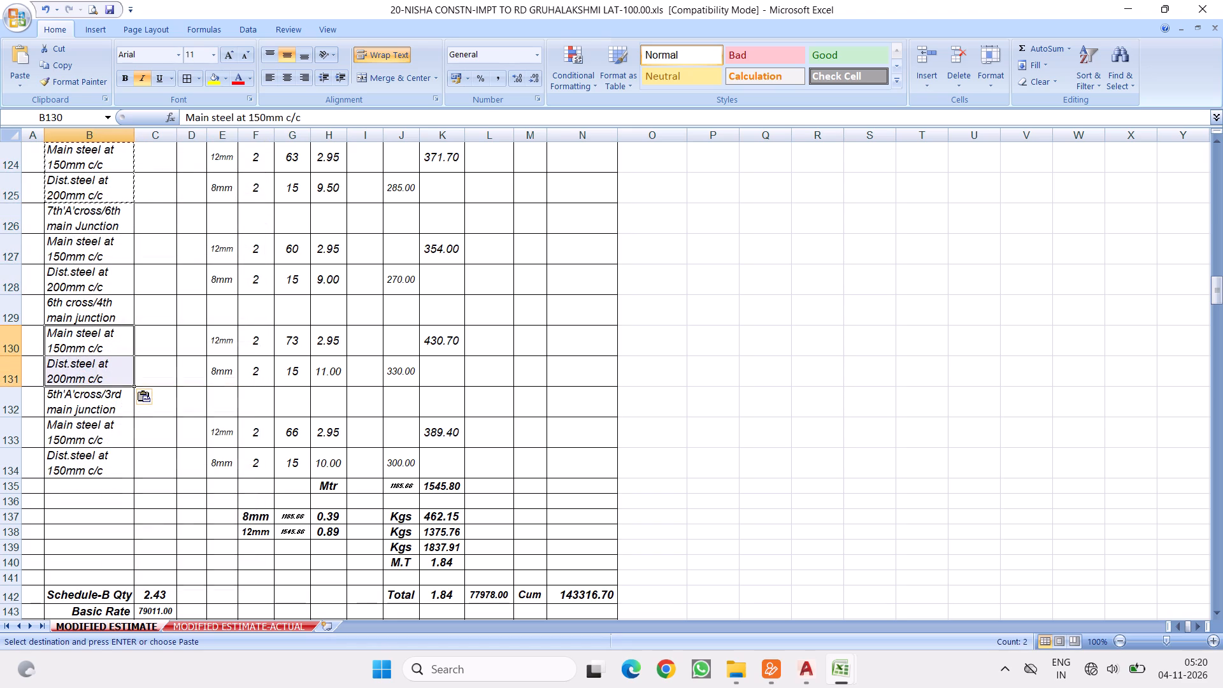
right_click(83, 437)
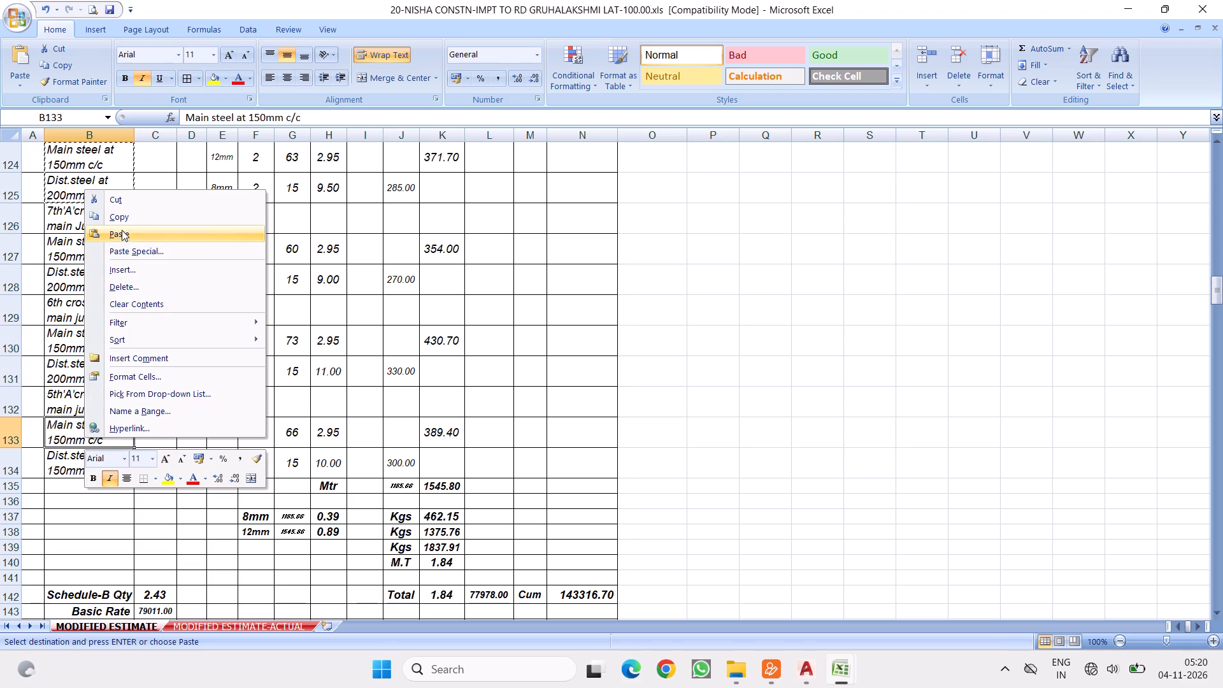
left_click(122, 229)
left_click(264, 316)
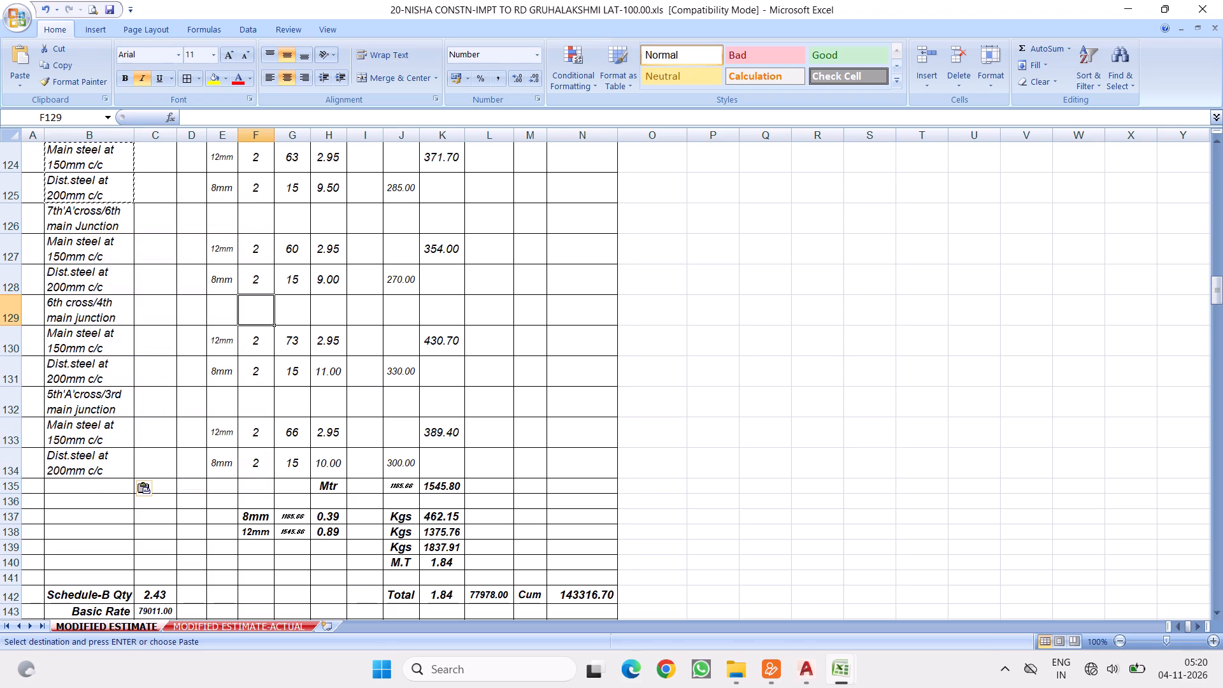
key("Escape")
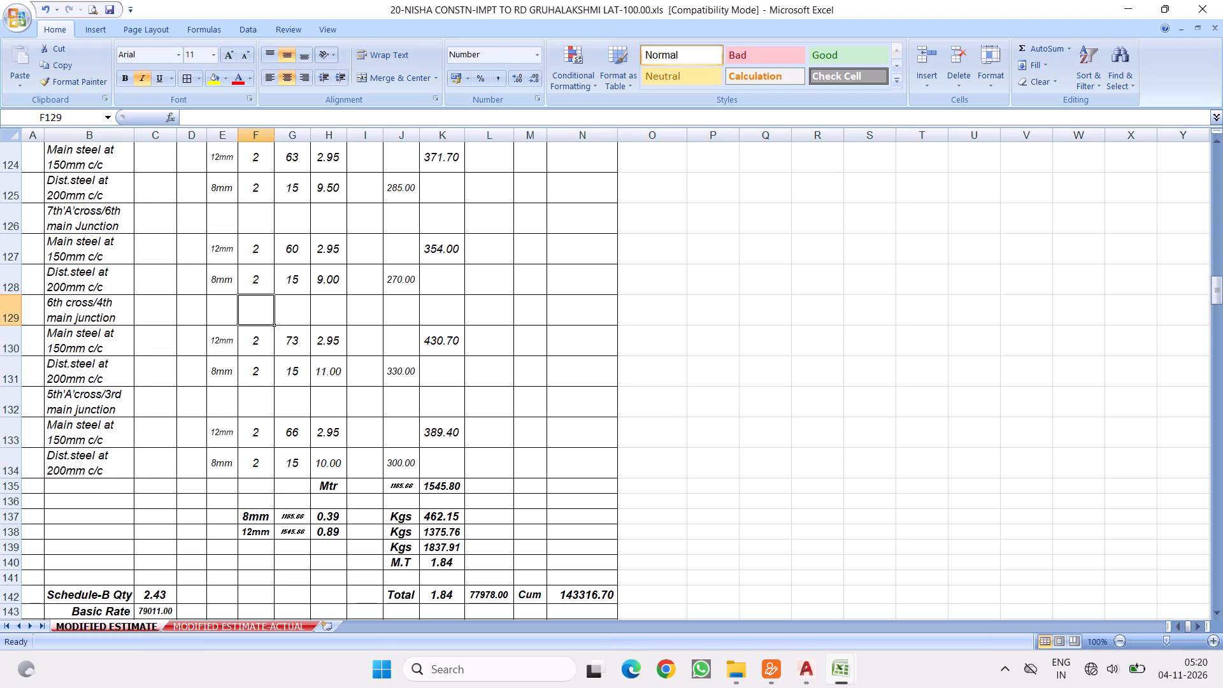
In item 9's culvert covering slabs, set the 9th cross/4th main junction length to 9.5.
scroll(307, 334, "down", 3)
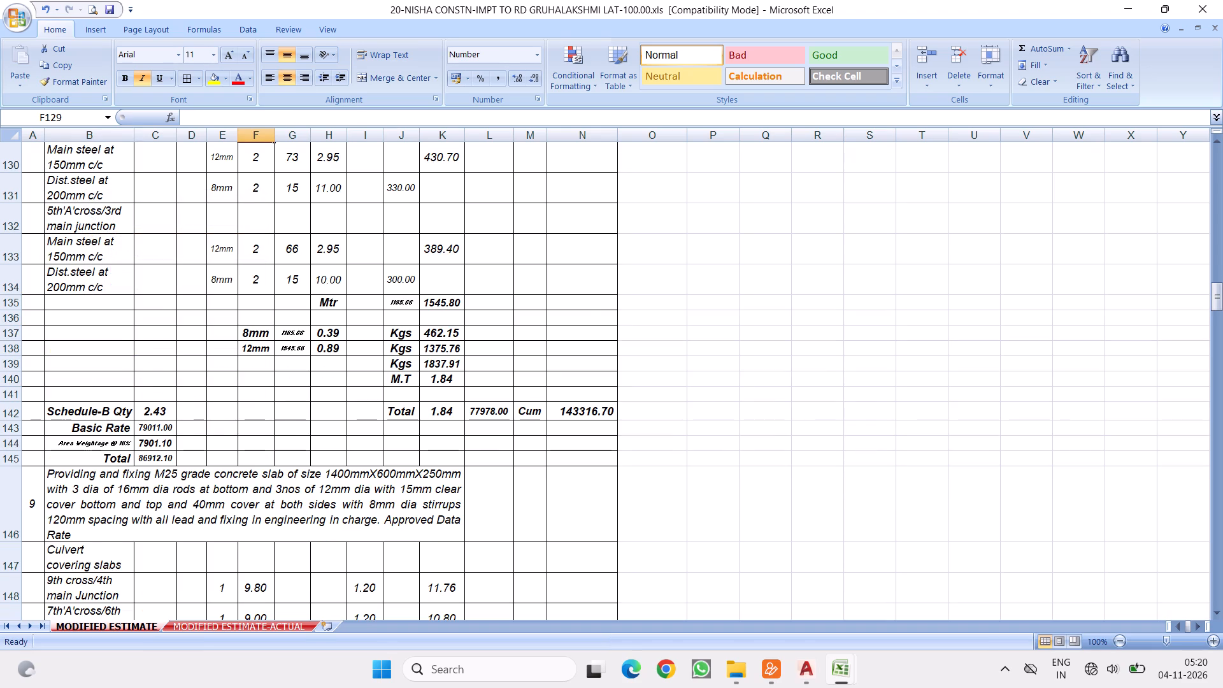
left_click(434, 302)
scroll(352, 448, "down", 4)
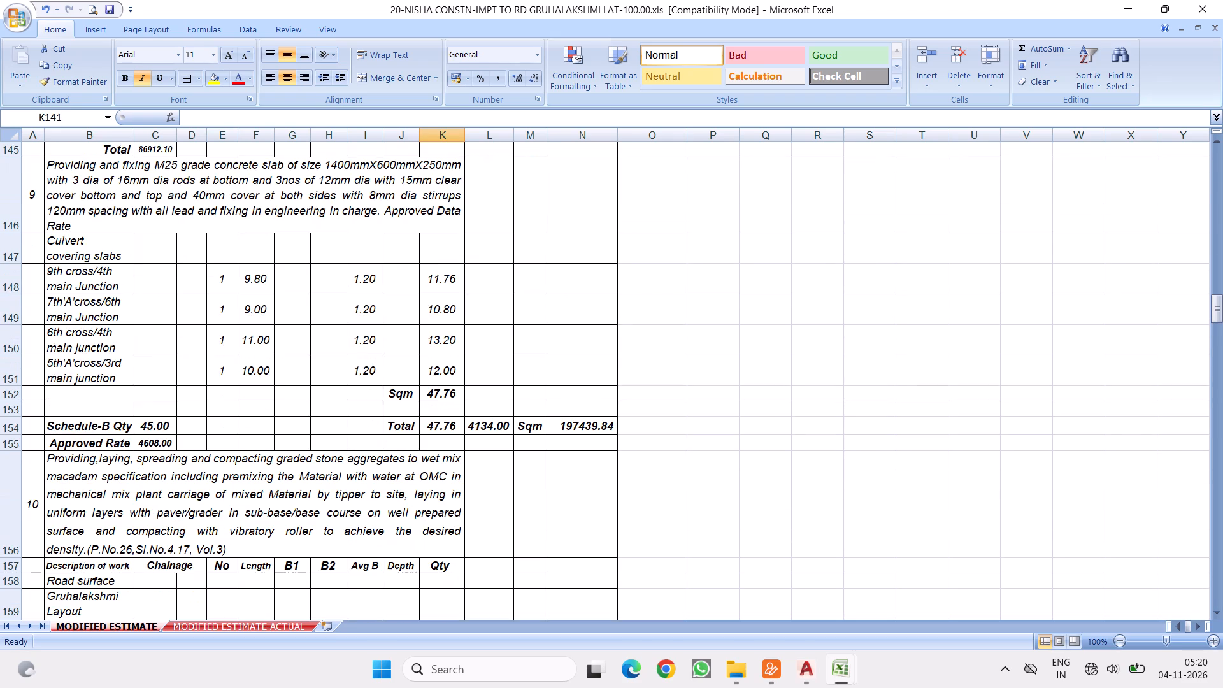
left_click(254, 280)
type("9.5")
key("Return")
Examine the closing summary amounts and the road surface measurements in the items above it.
scroll(273, 317, "down", 1)
scroll(291, 457, "down", 5)
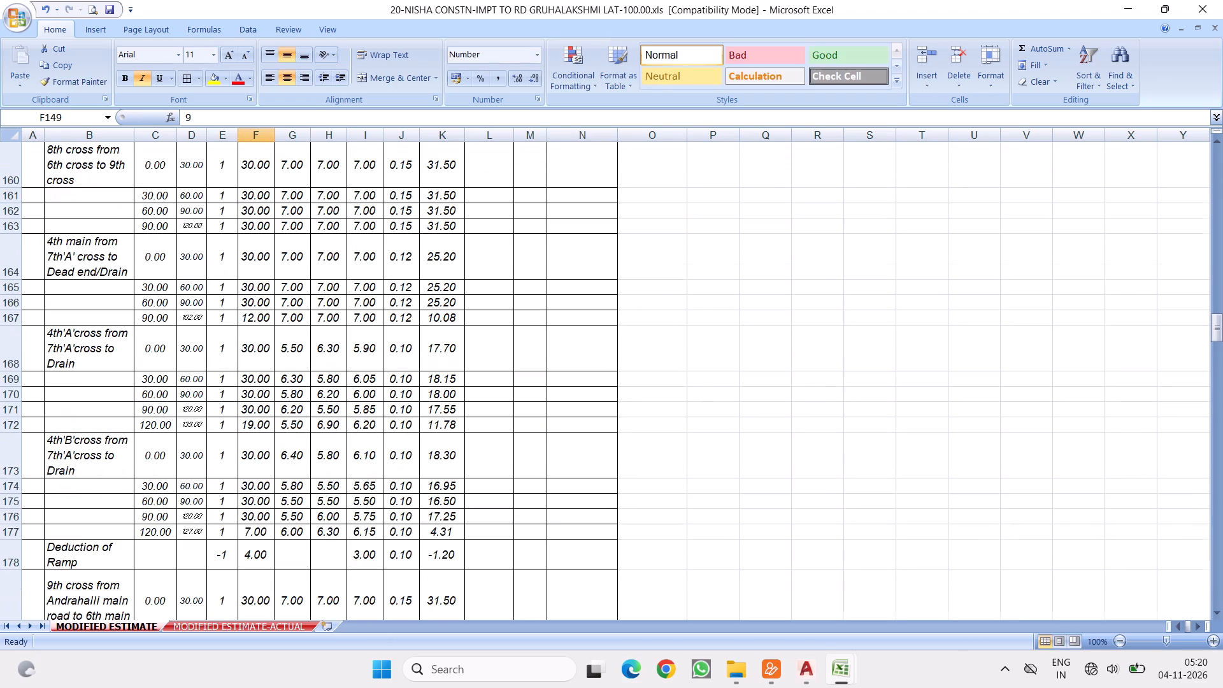
scroll(304, 484, "down", 7)
scroll(365, 525, "down", 7)
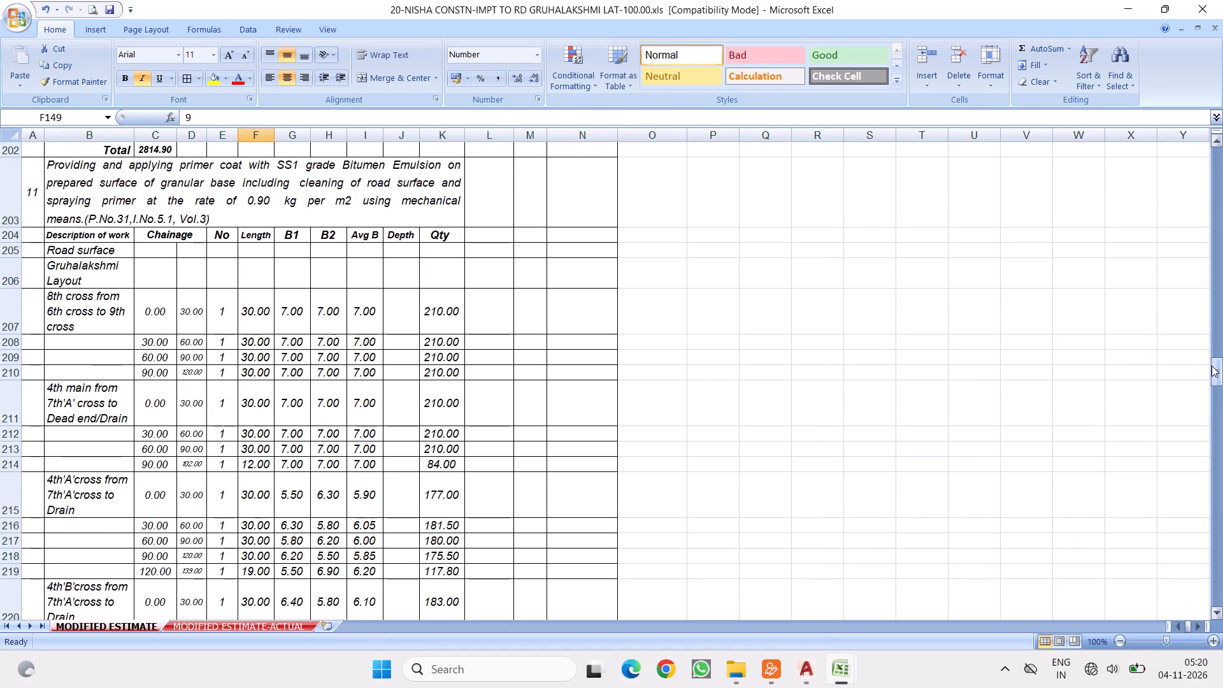
left_click_drag(1213, 366, 1220, 623)
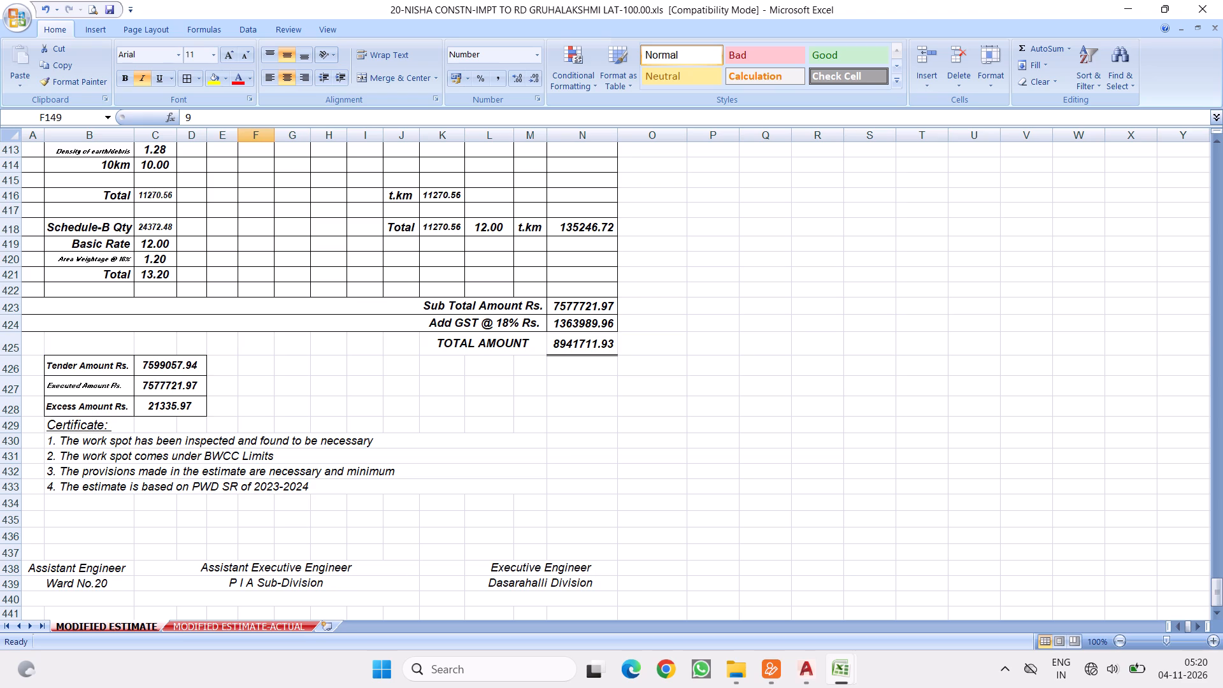
scroll(290, 370, "up", 1)
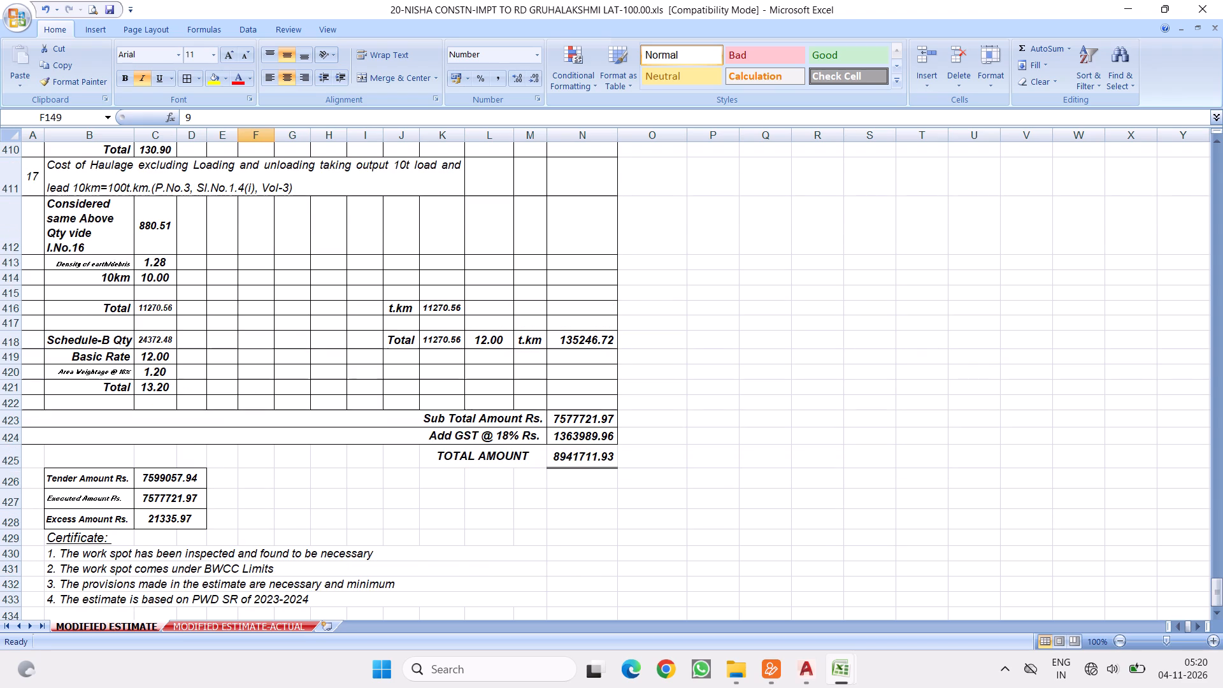
scroll(296, 331, "up", 20)
scroll(296, 331, "up", 13)
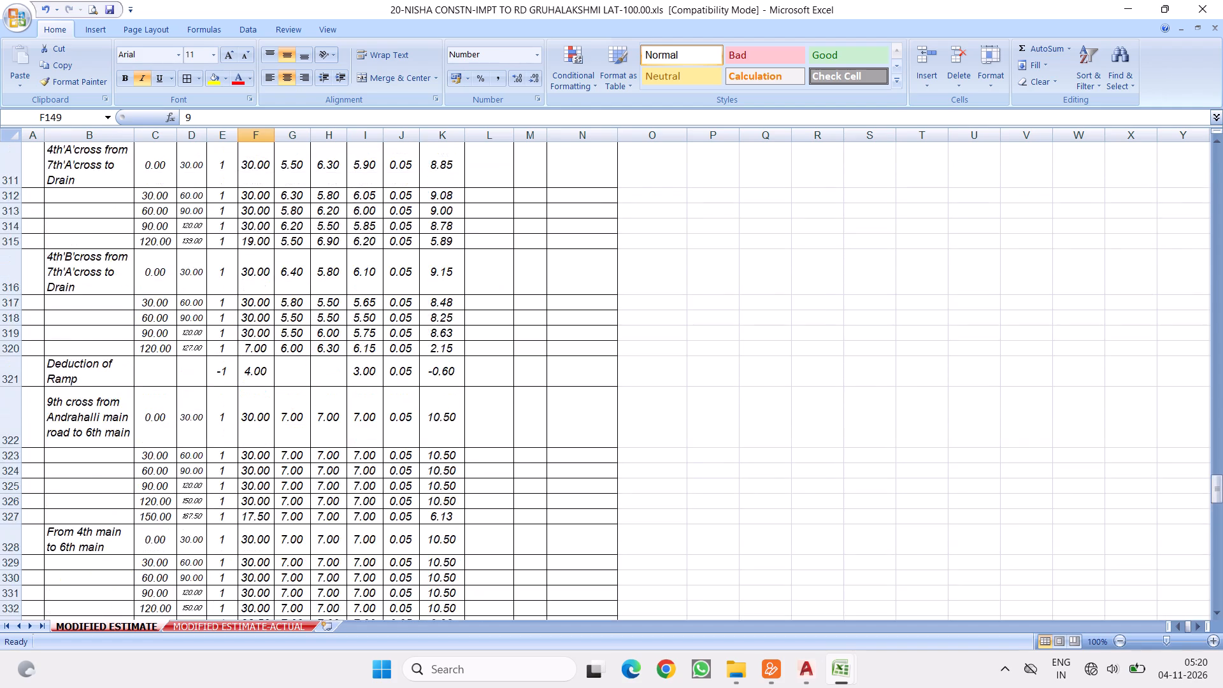
scroll(306, 349, "up", 20)
scroll(306, 349, "up", 12)
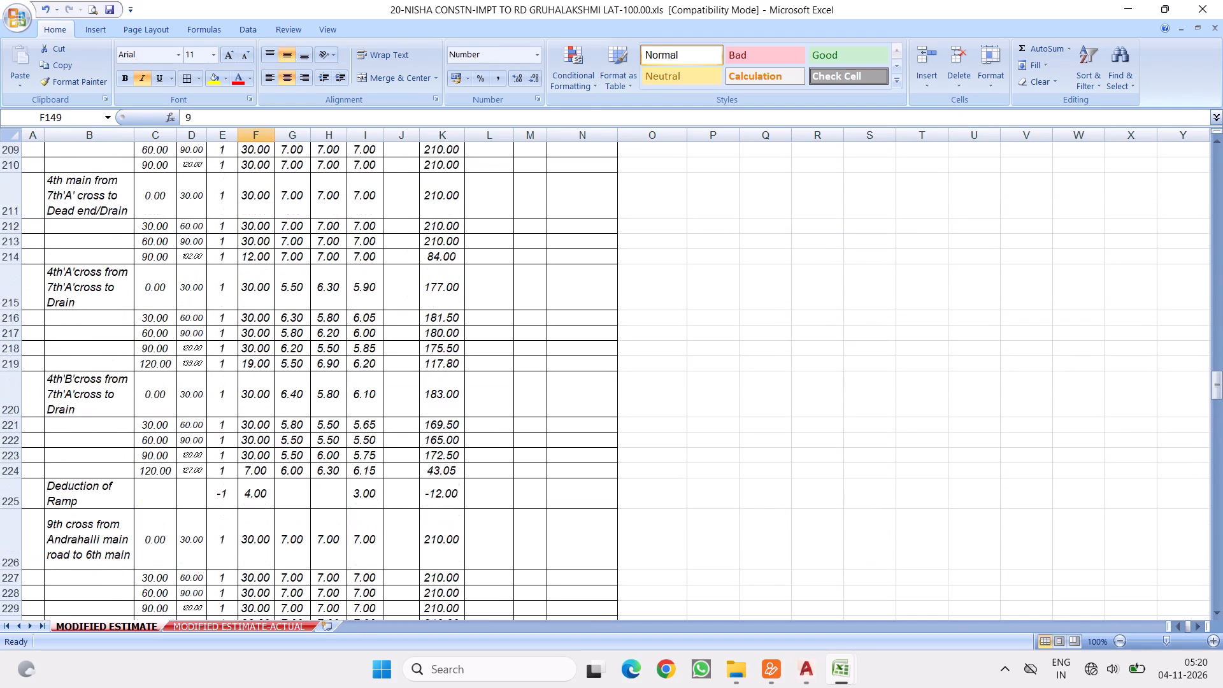
scroll(306, 349, "up", 19)
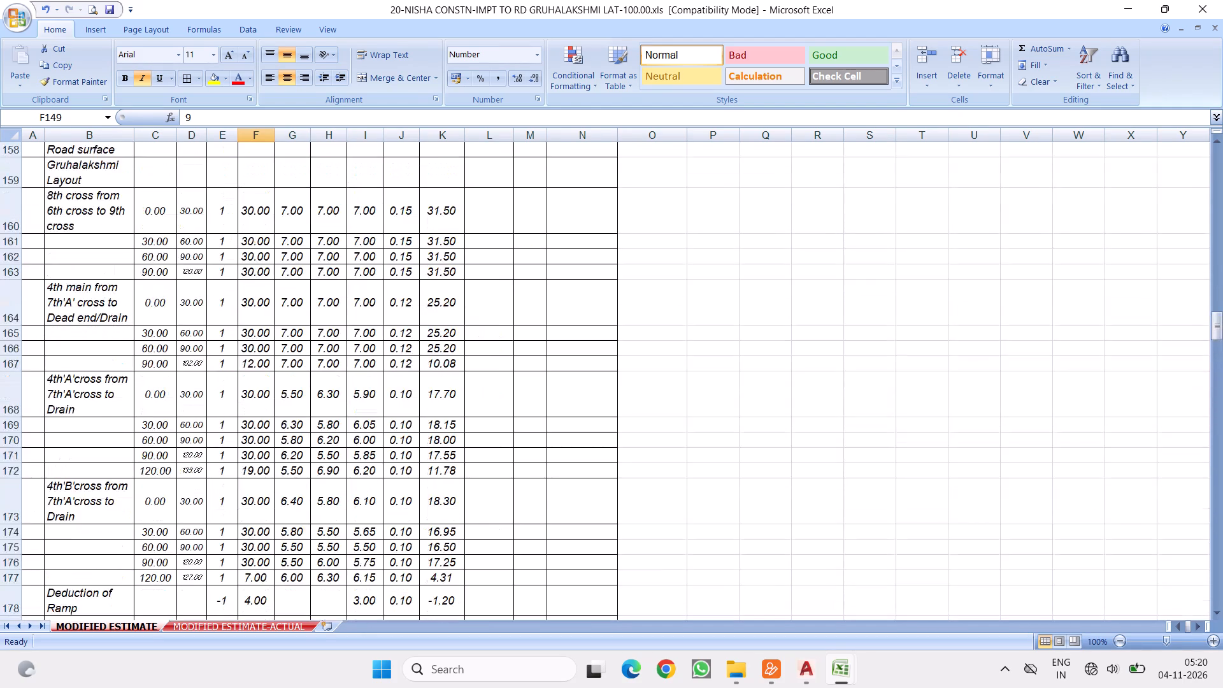
In item 10, set the depth of the 4th'A'cross 30–60 chainage row to 0.12 and check its effect on the closing summary.
scroll(474, 455, "down", 1)
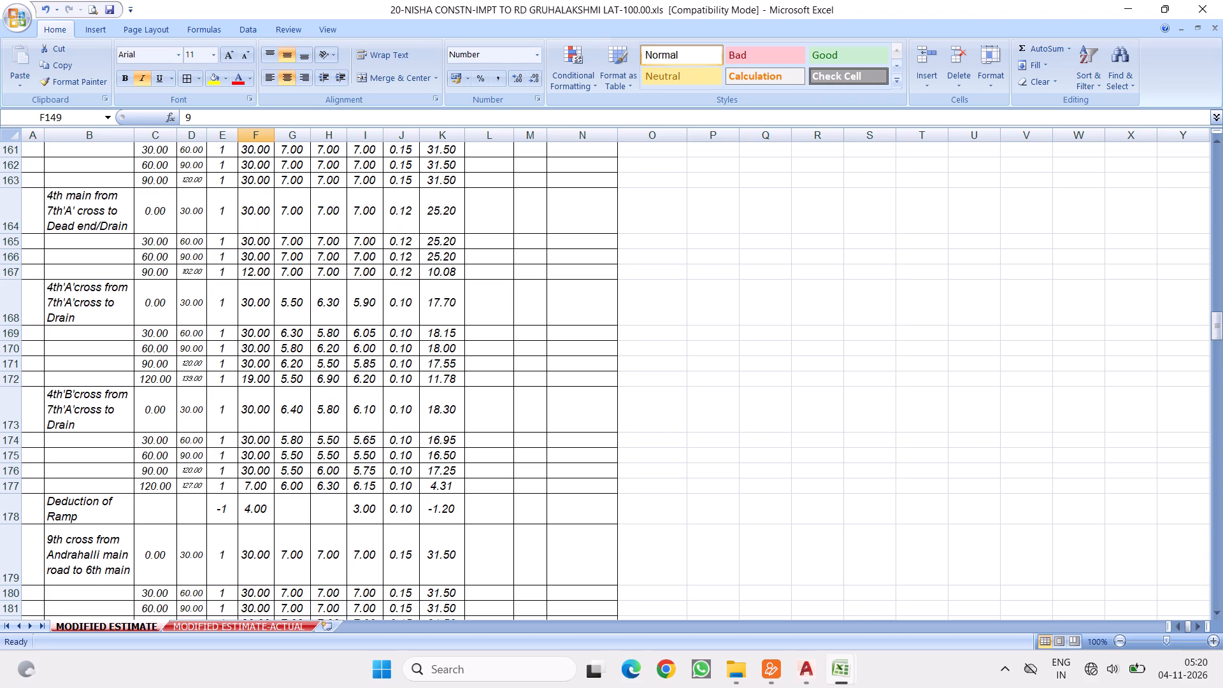
left_click(402, 297)
left_click(401, 336)
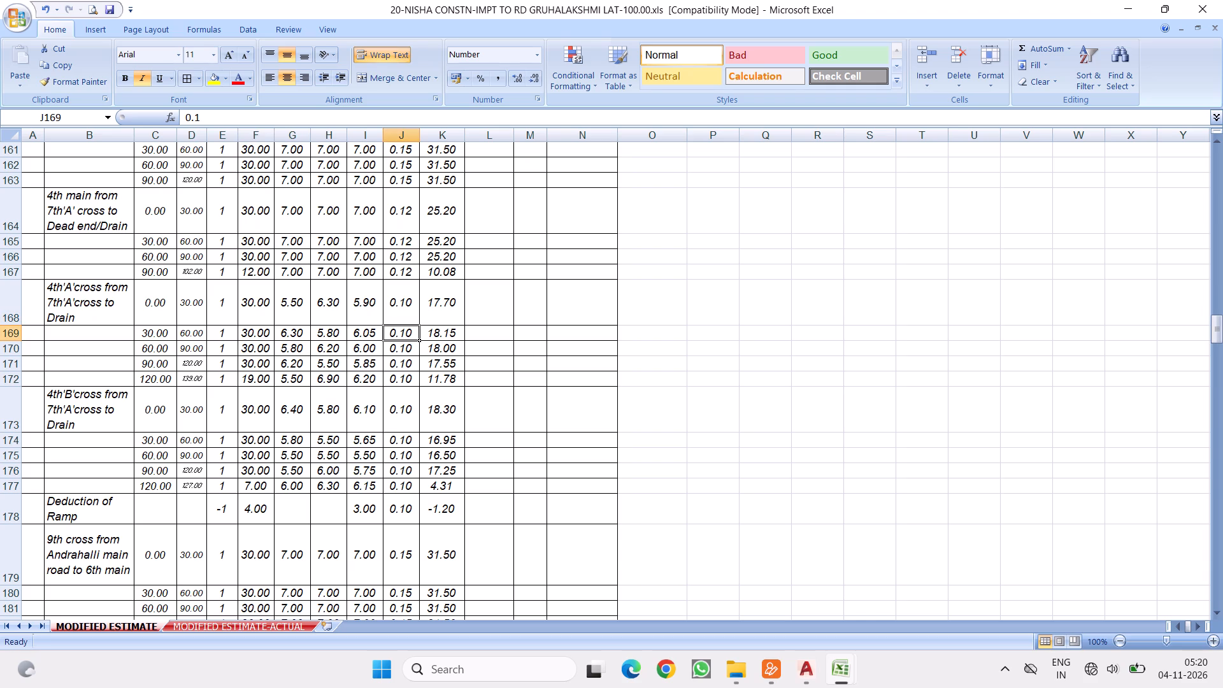
type(".12")
key("Return")
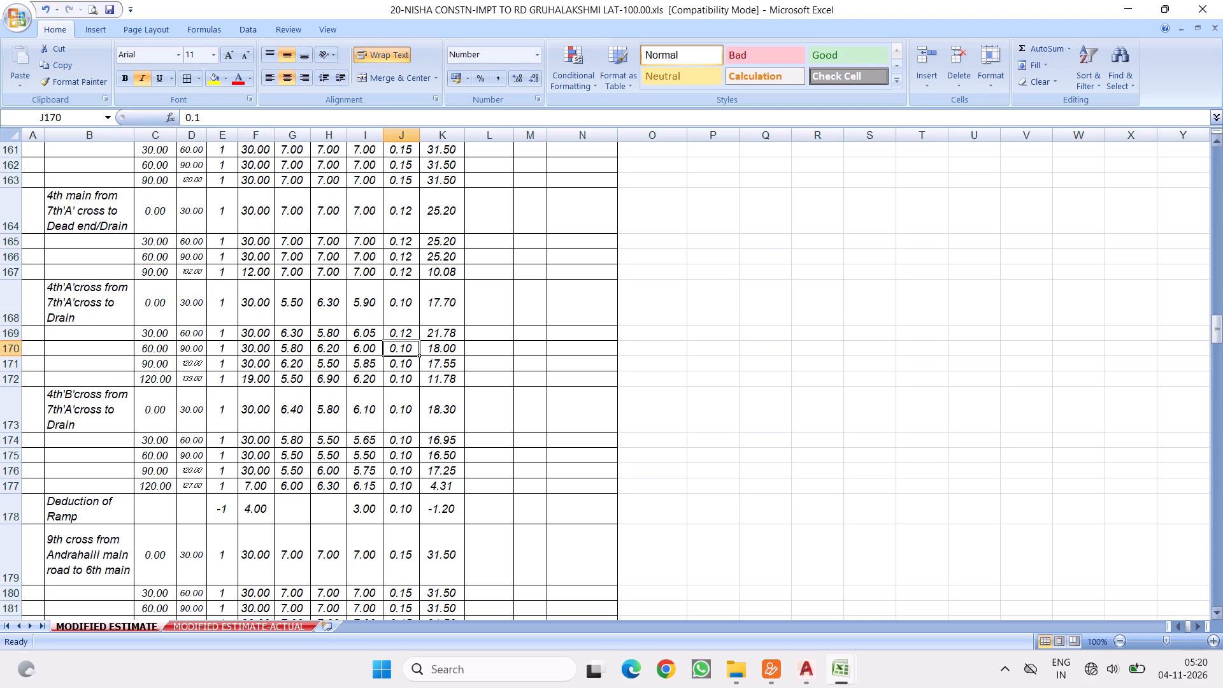
left_click_drag(1219, 330, 1222, 674)
left_click(45, 6)
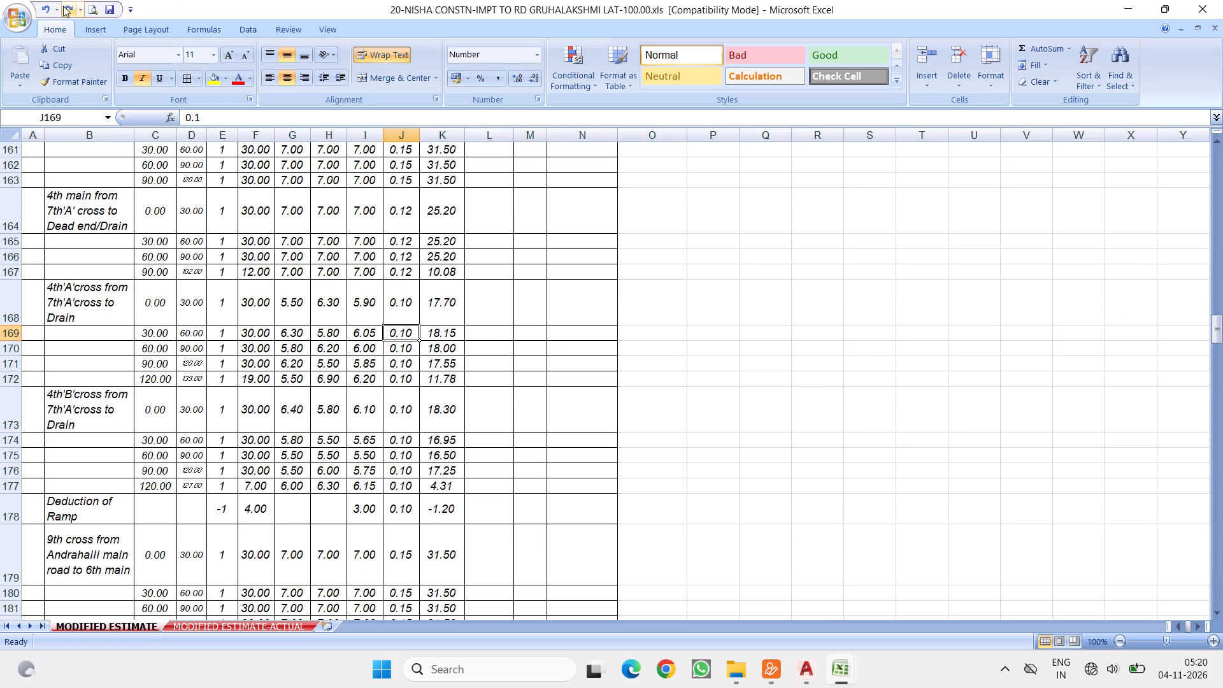
left_click(66, 6)
Extend the 0.12 depth to the 4th'A'cross 60–90 chainage row in item 10 and check the closing summary.
left_click_drag(420, 340, 417, 353)
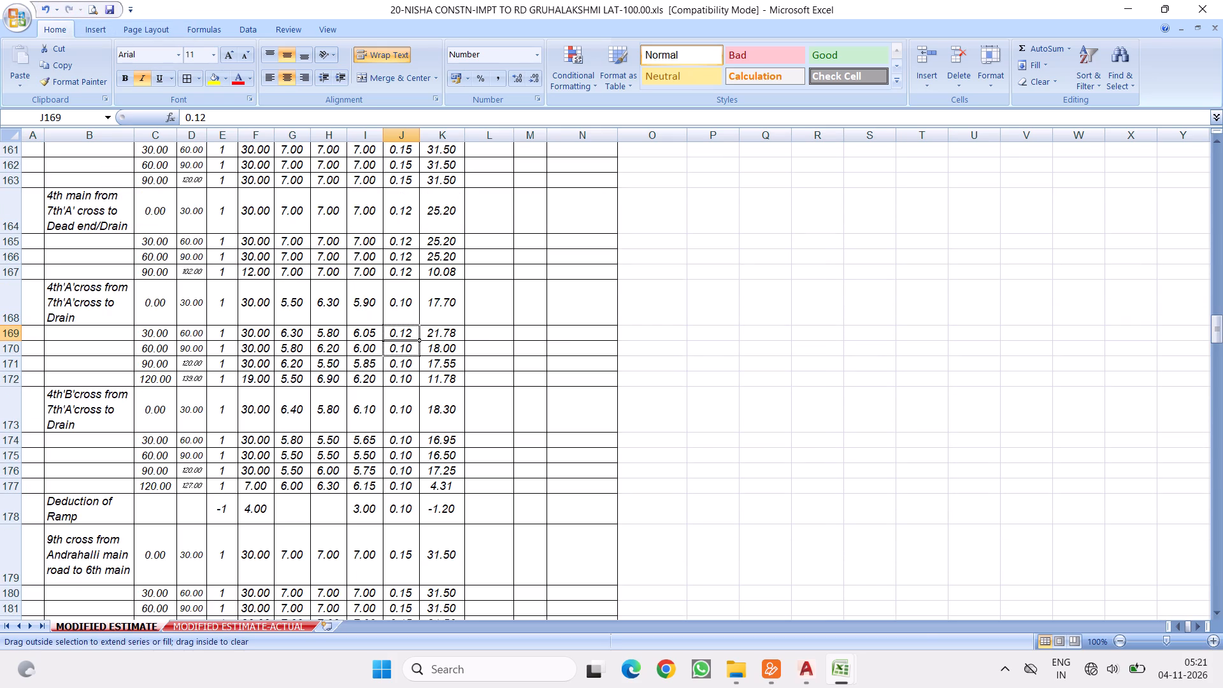
left_click_drag(1218, 322, 1222, 584)
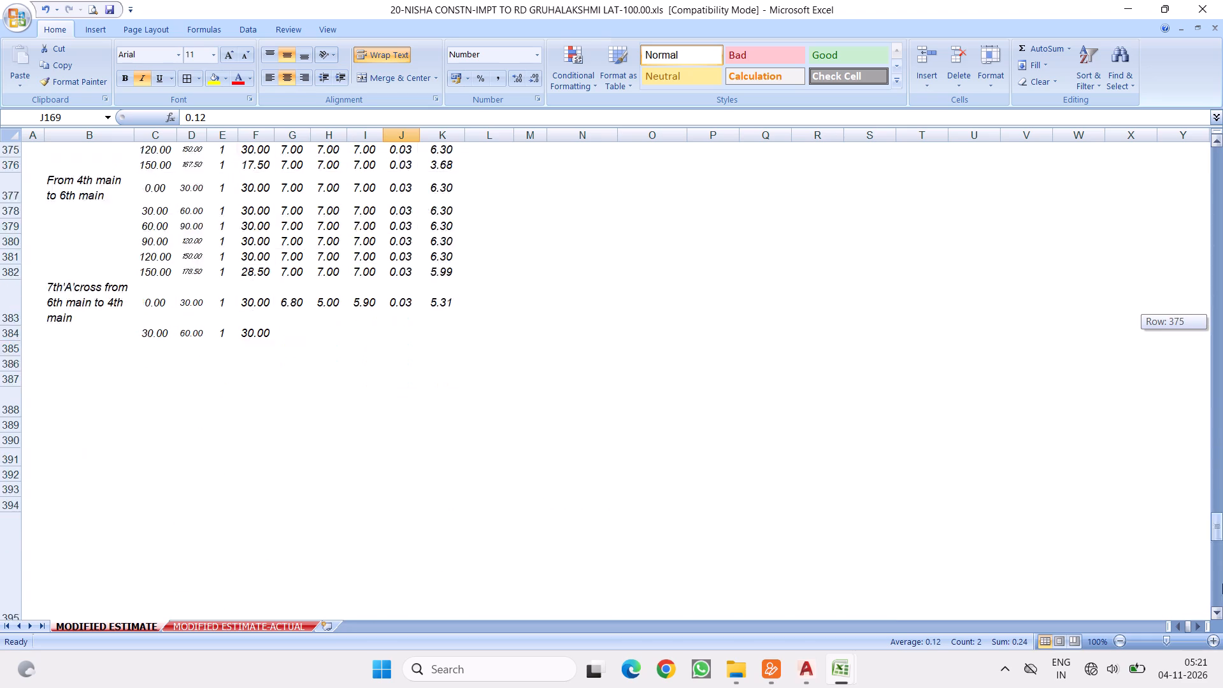
left_click_drag(1222, 584, 1222, 644)
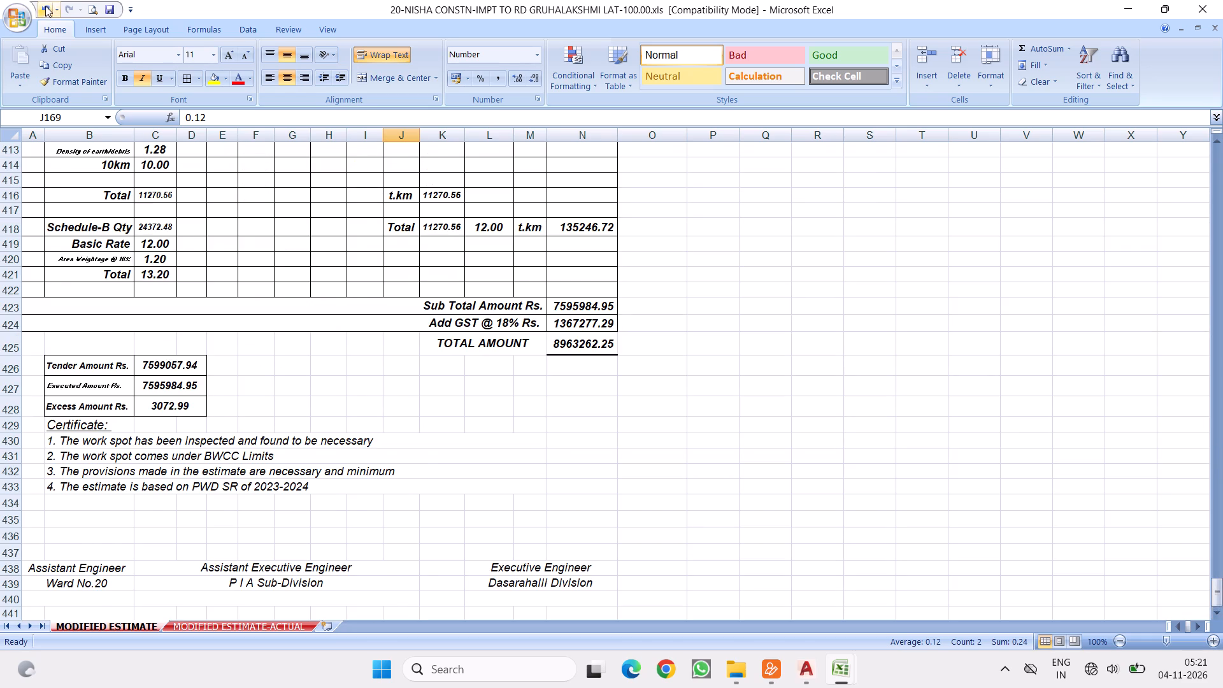
left_click(45, 5)
left_click(65, 6)
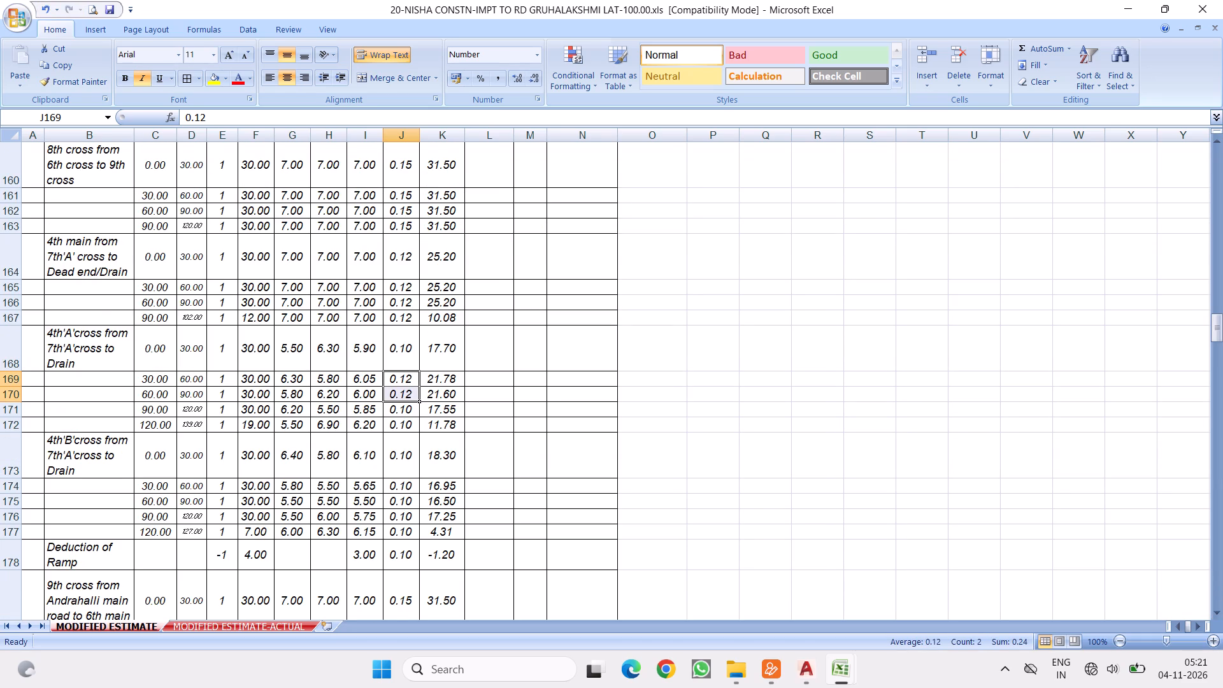
Copy item 10's 4th'A'cross measurements in B168:J172 over the matching 4th'A'cross rows of item 3, starting at B38.
left_click_drag(83, 343, 396, 430)
right_click(236, 370)
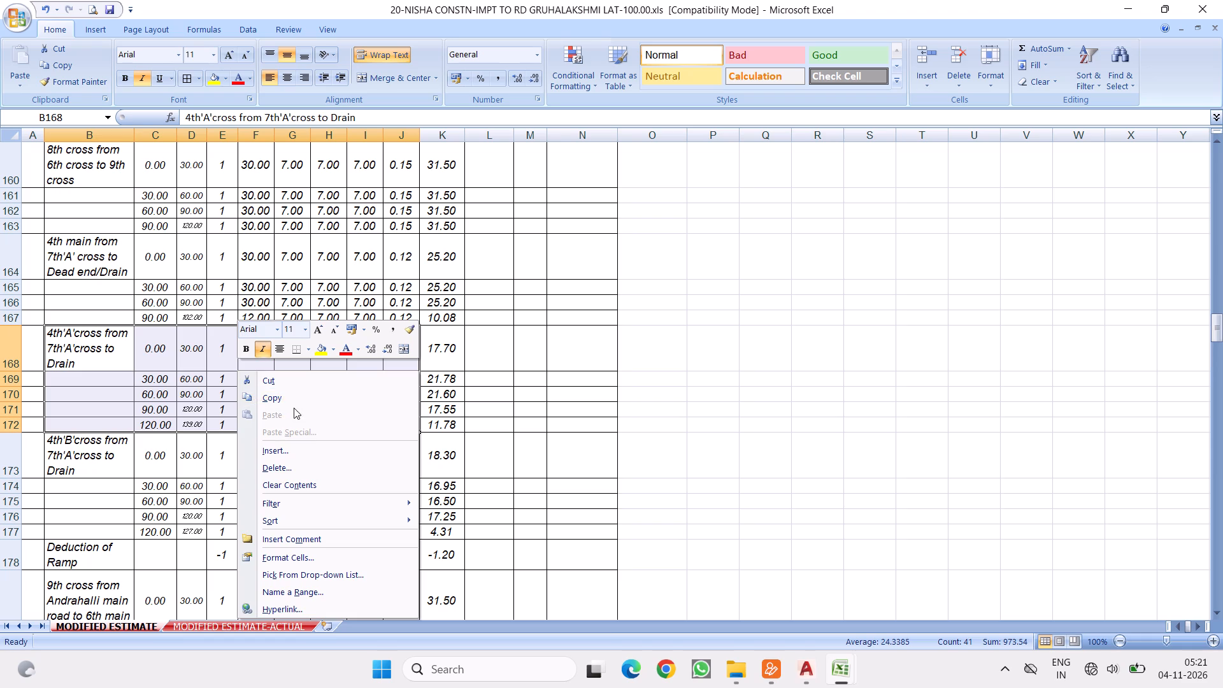
left_click(279, 399)
scroll(311, 305, "up", 5)
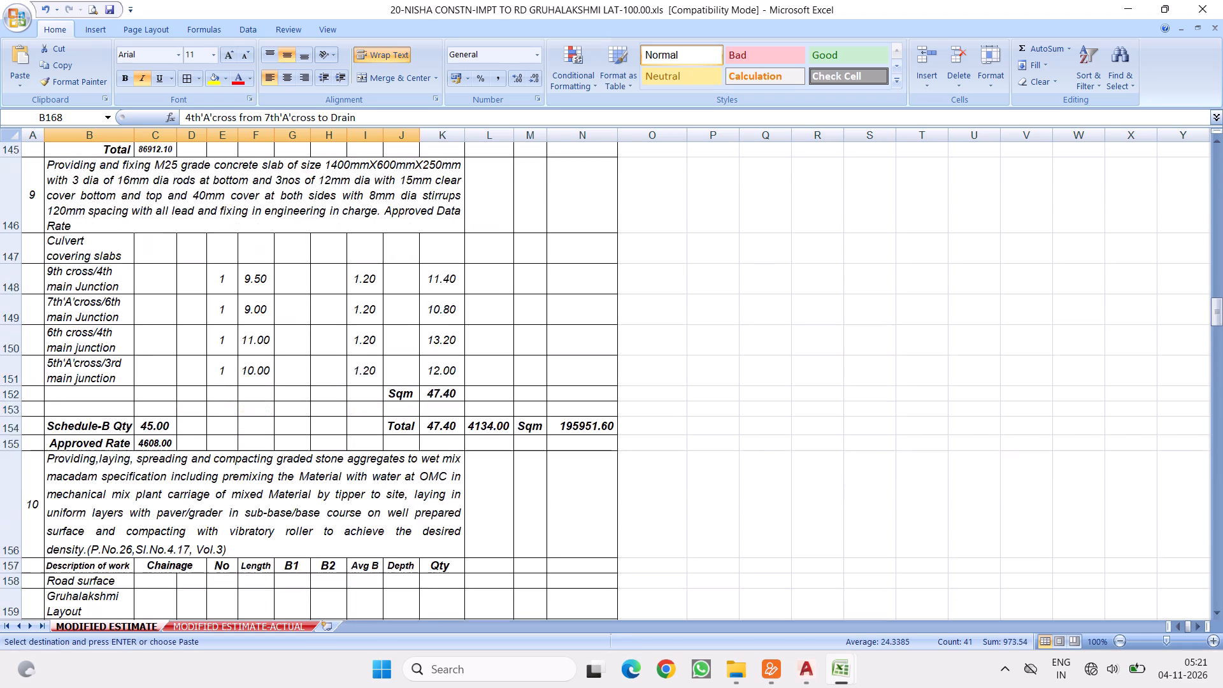
scroll(301, 304, "up", 20)
scroll(301, 304, "up", 16)
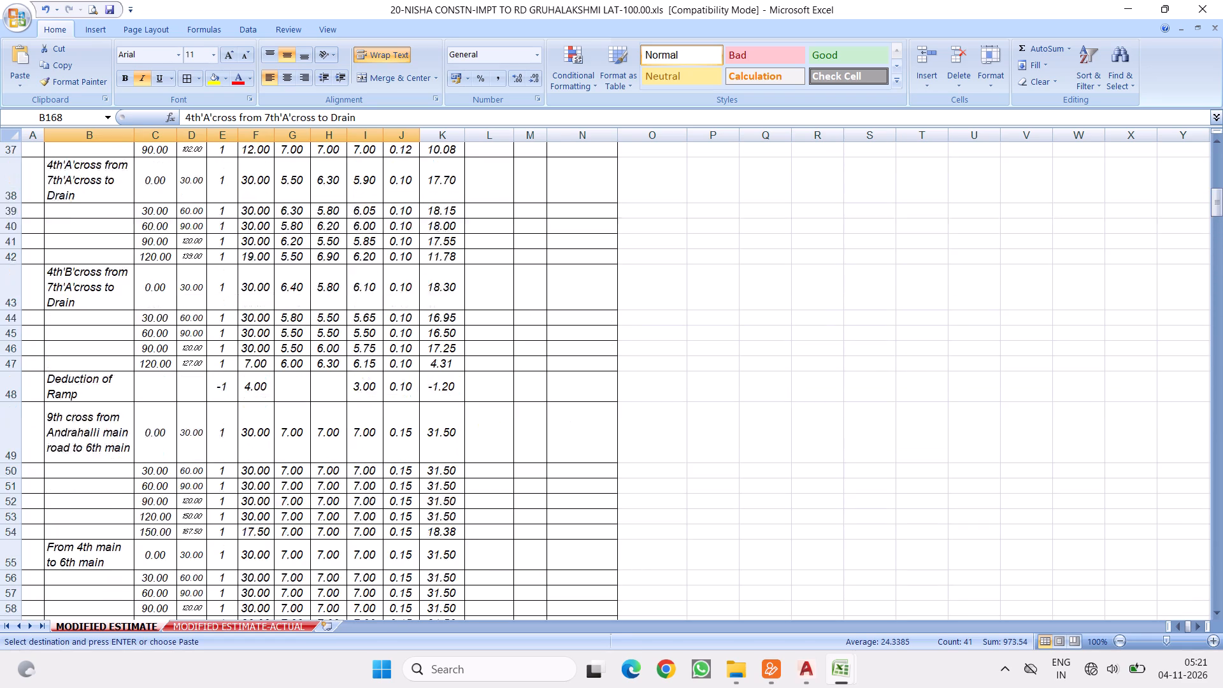
scroll(299, 304, "up", 2)
right_click(93, 300)
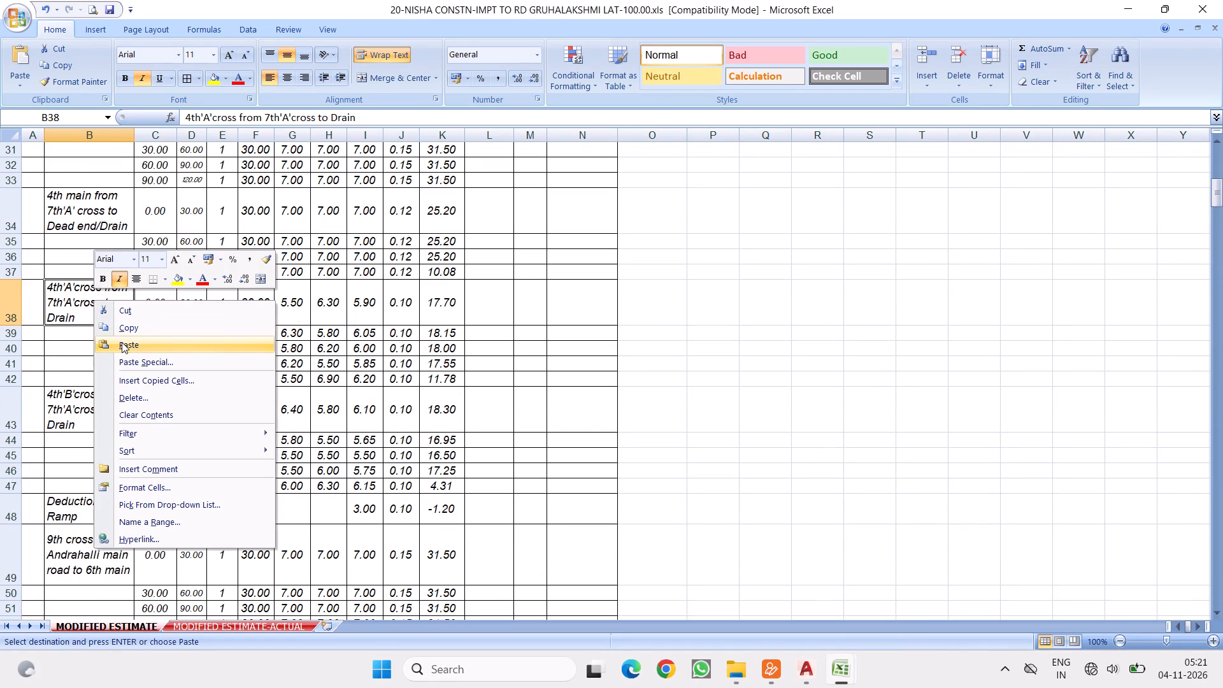
left_click(123, 343)
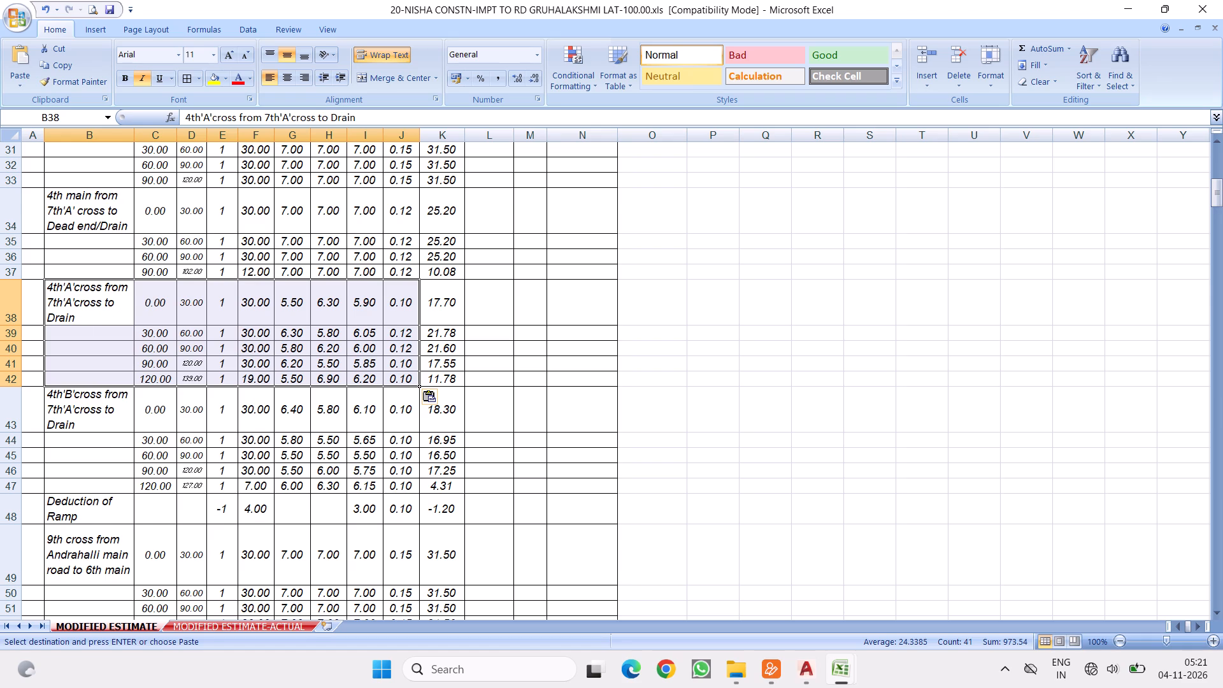
Check the executed amount, excess amount and total in the closing summary.
scroll(503, 382, "down", 3)
scroll(336, 344, "up", 3)
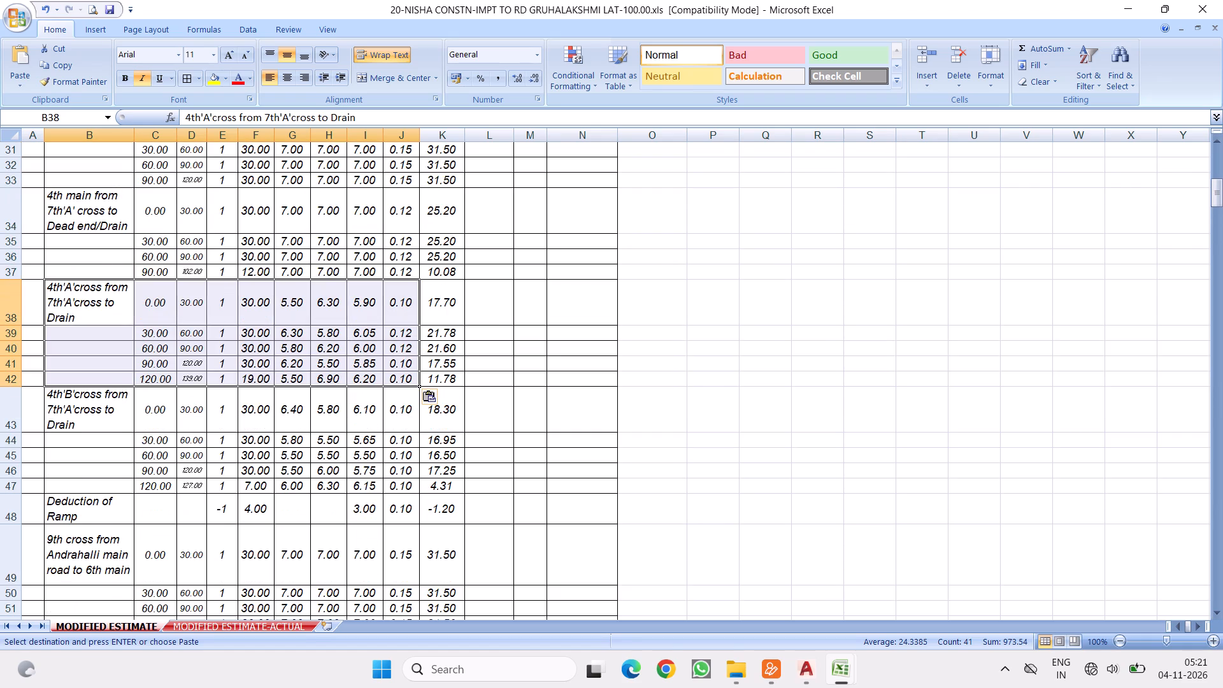
scroll(461, 352, "up", 5)
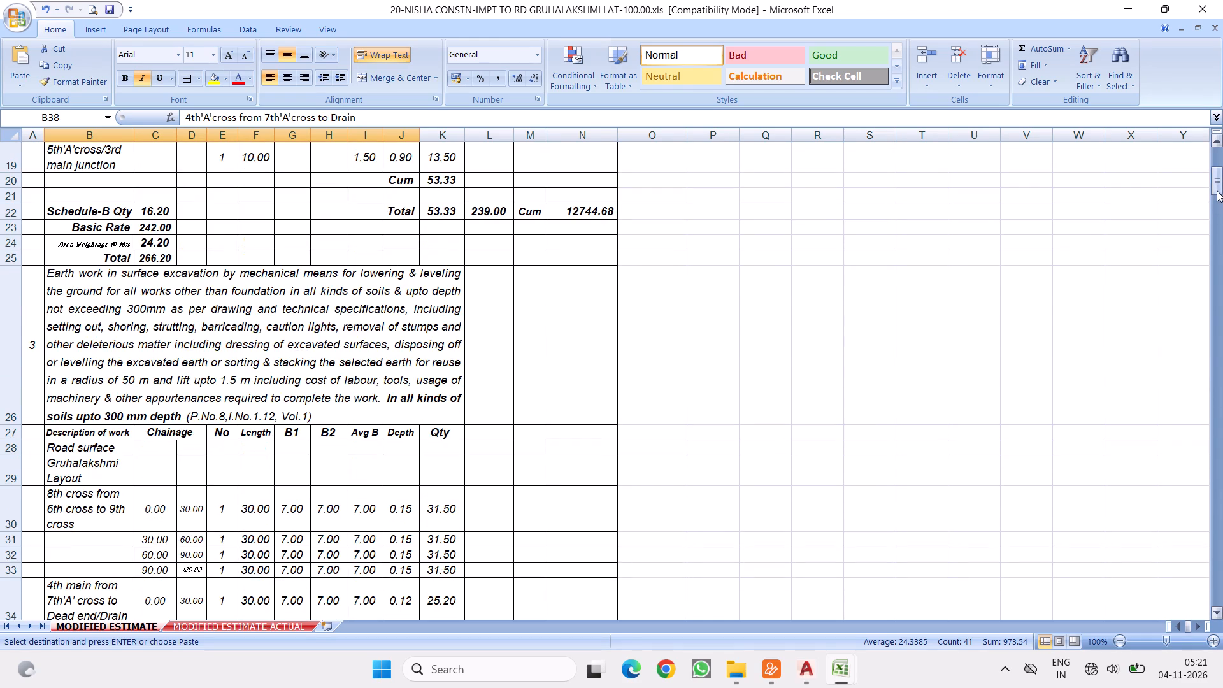
left_click_drag(1217, 190, 1220, 664)
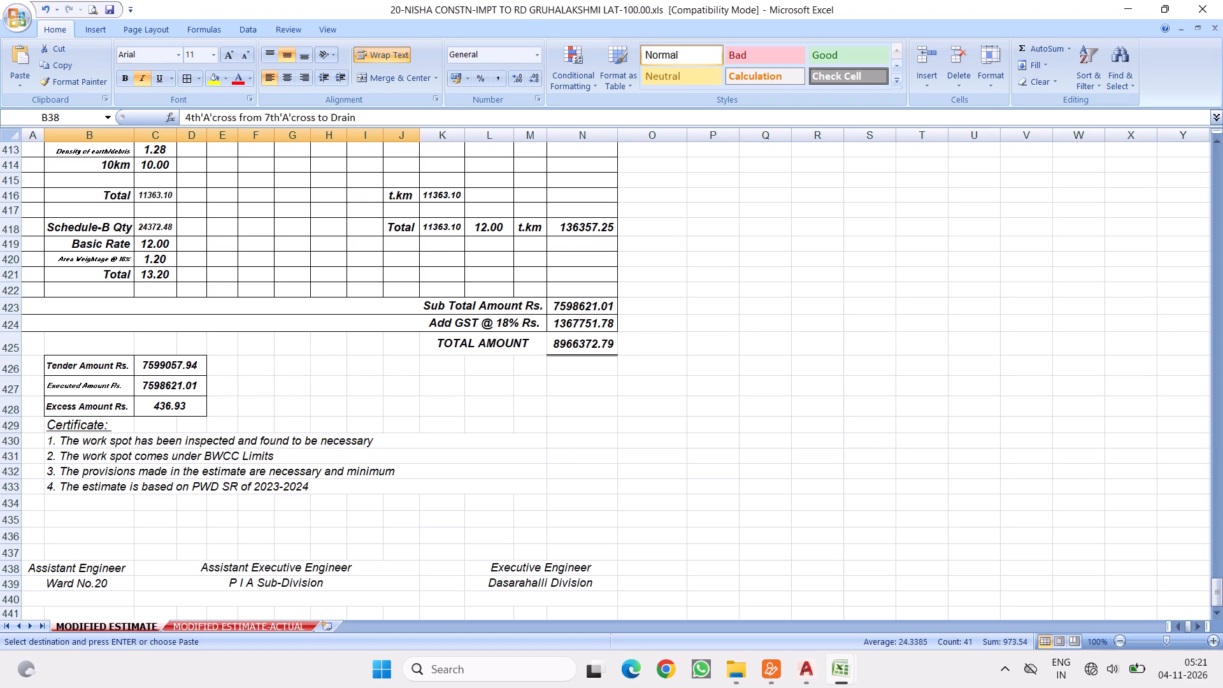
left_click(579, 471)
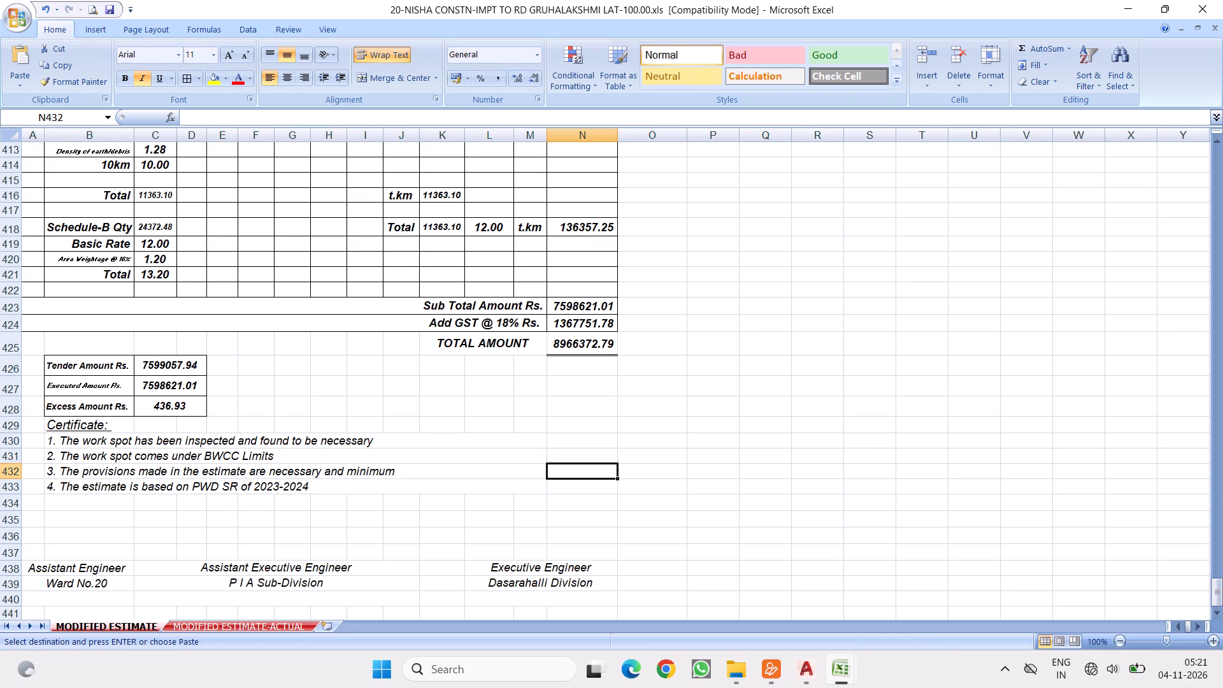
scroll(424, 494, "down", 2)
scroll(456, 433, "up", 3)
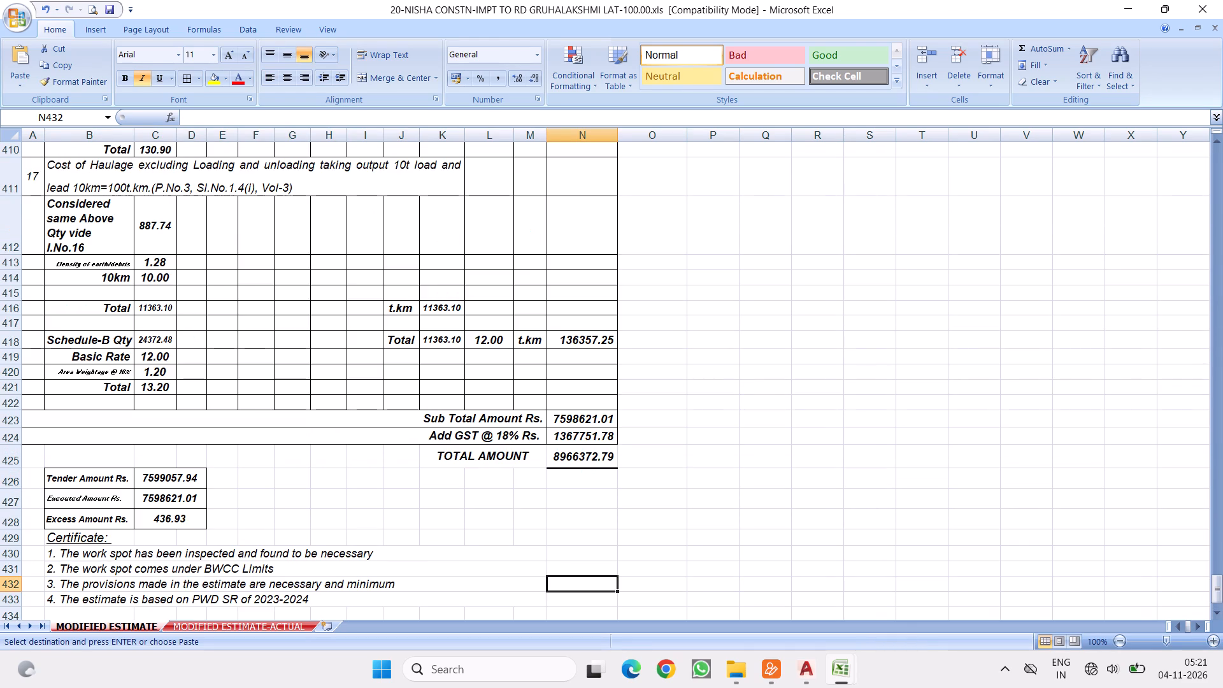
Return to the top of the estimate and save the workbook.
left_click_drag(1216, 588, 1215, 0)
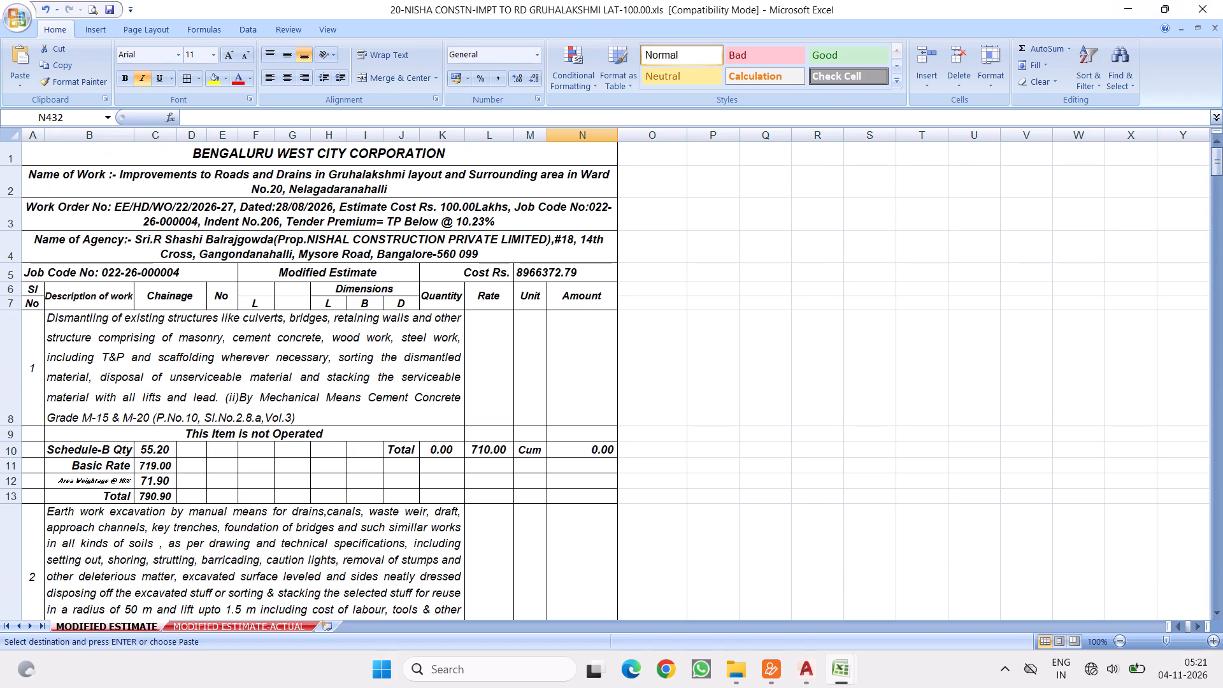
left_click(108, 9)
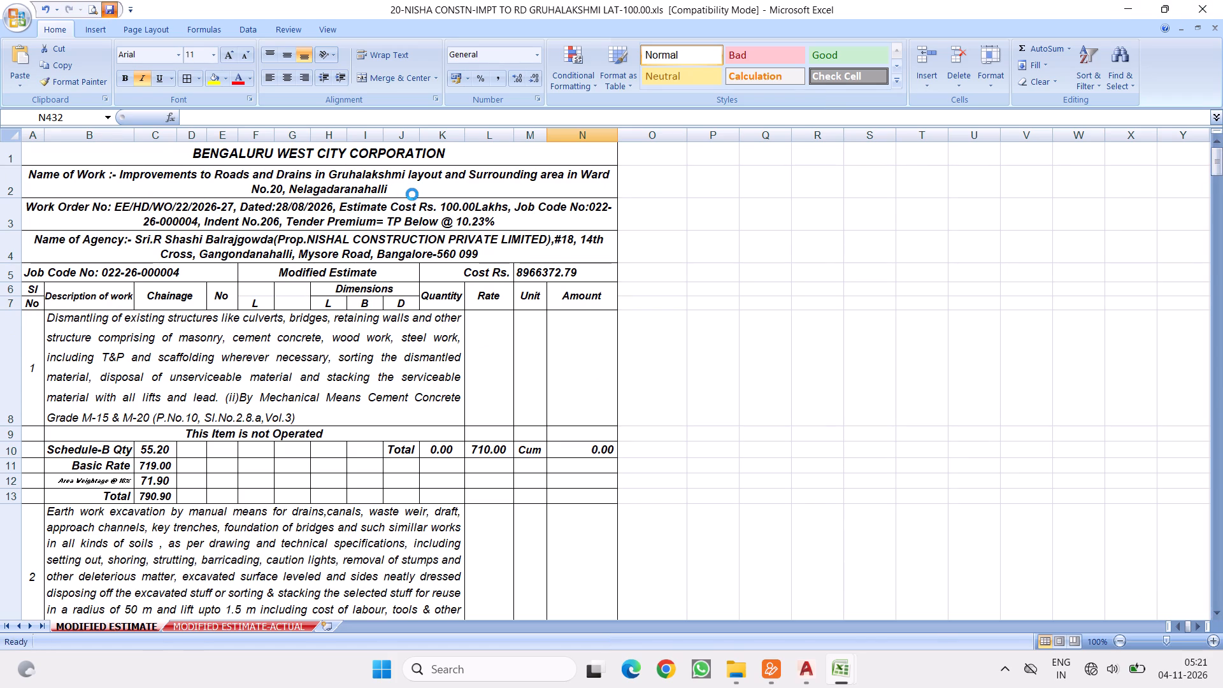
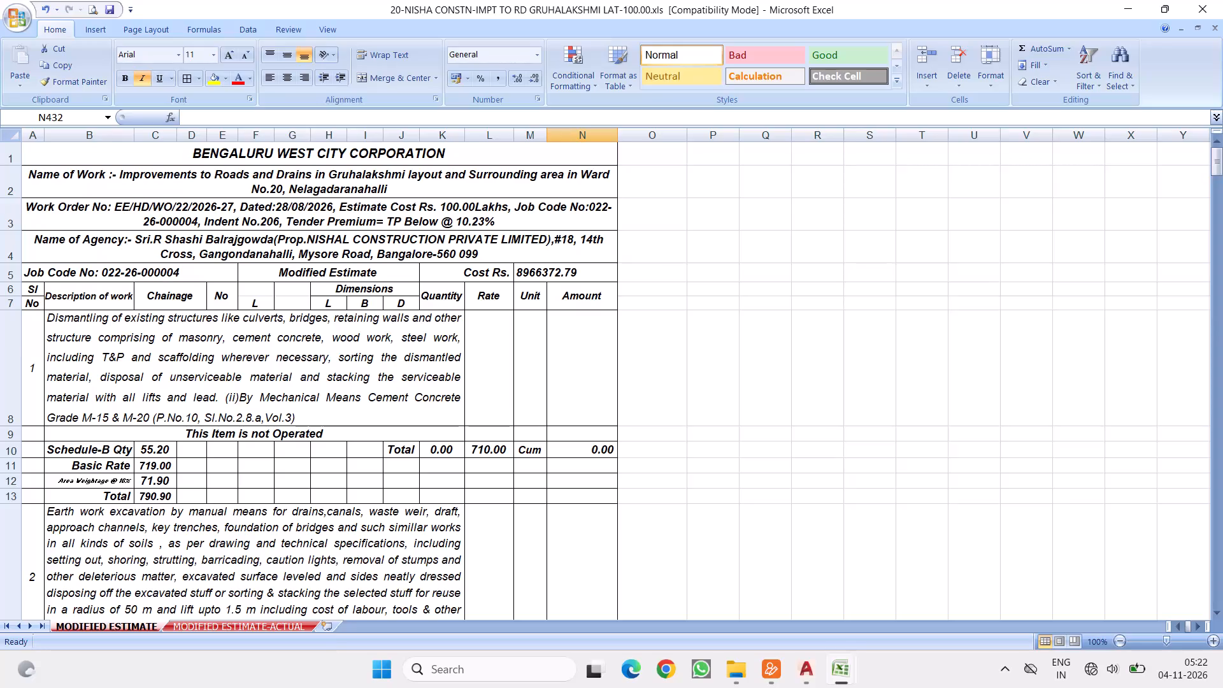
Examine the MODIFIED ESTIMATE-ACTUAL sheet's closing summary and the road surface measurements of items 13 and 14.
left_click(341, 348)
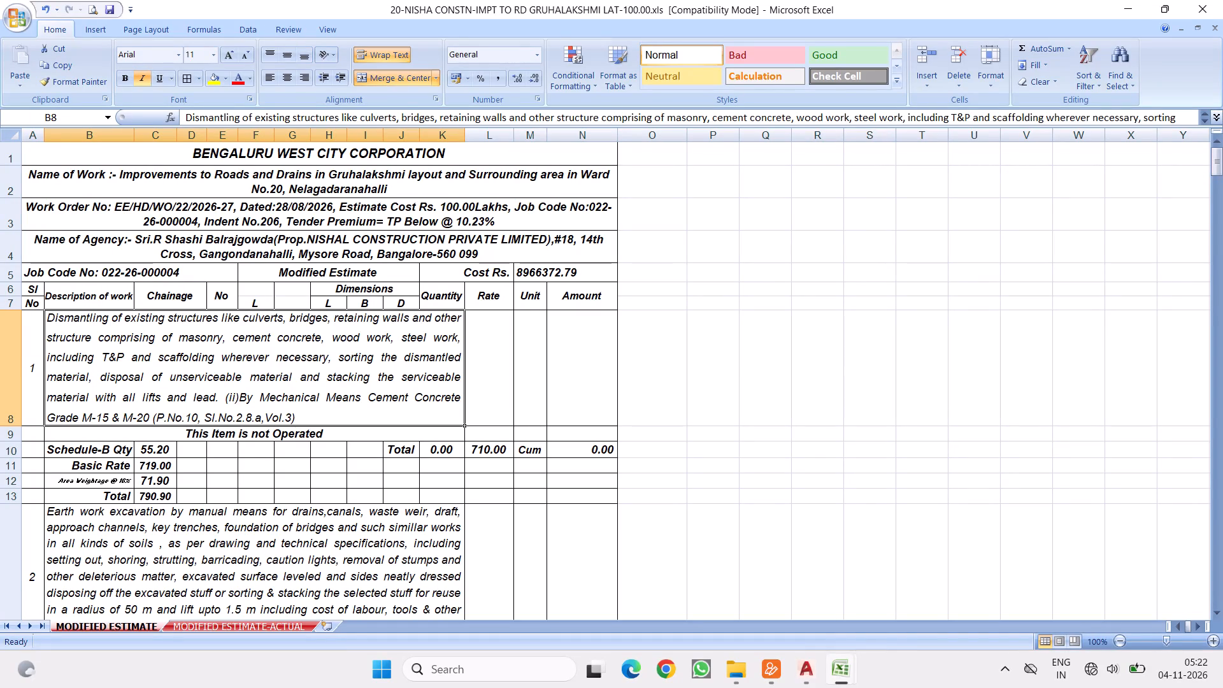
left_click(194, 626)
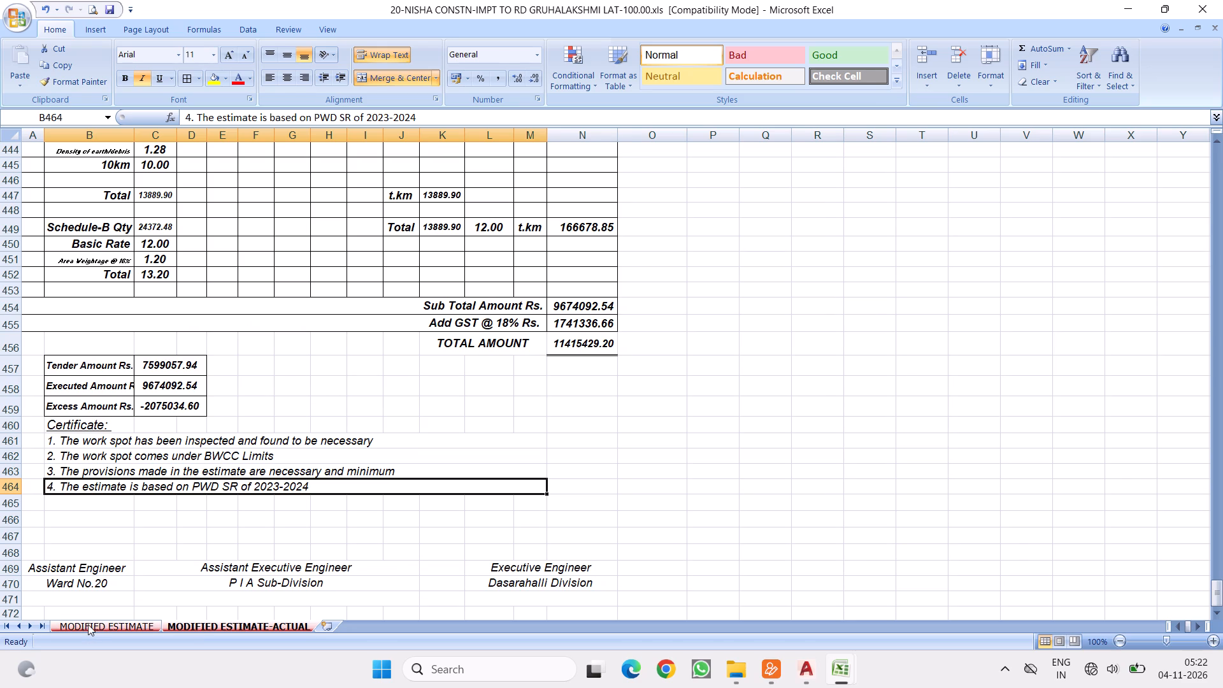
scroll(371, 325, "up", 20)
scroll(371, 325, "up", 4)
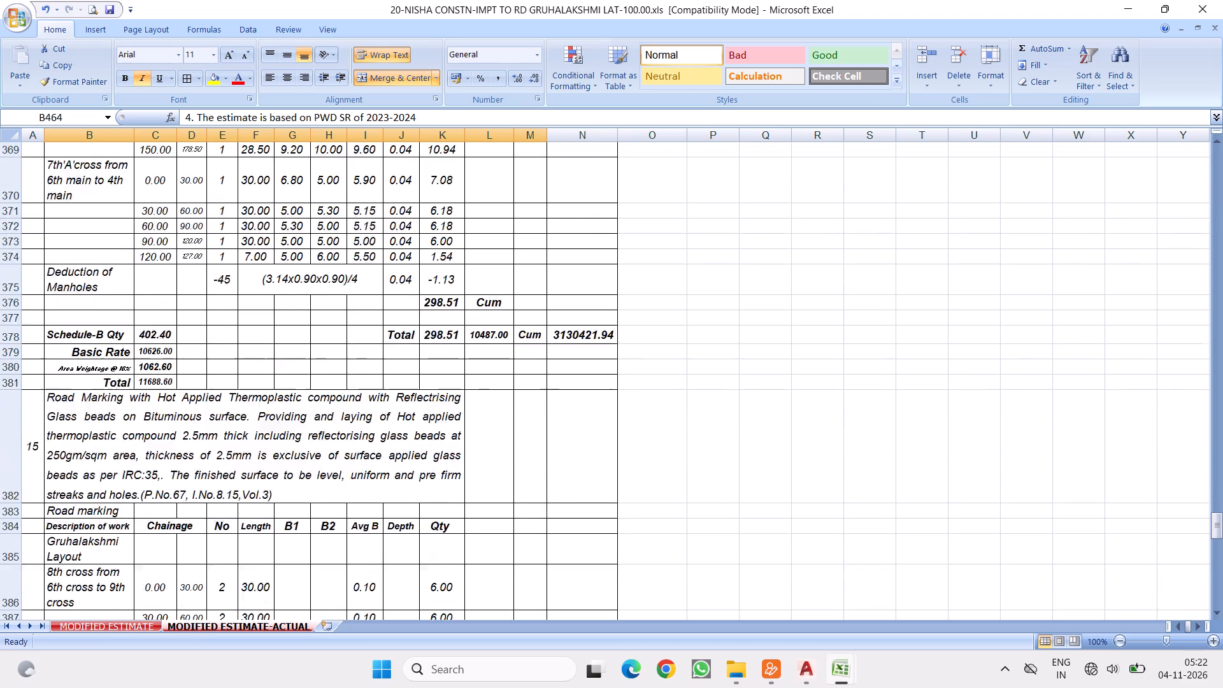
scroll(359, 322, "up", 16)
scroll(417, 498, "down", 6)
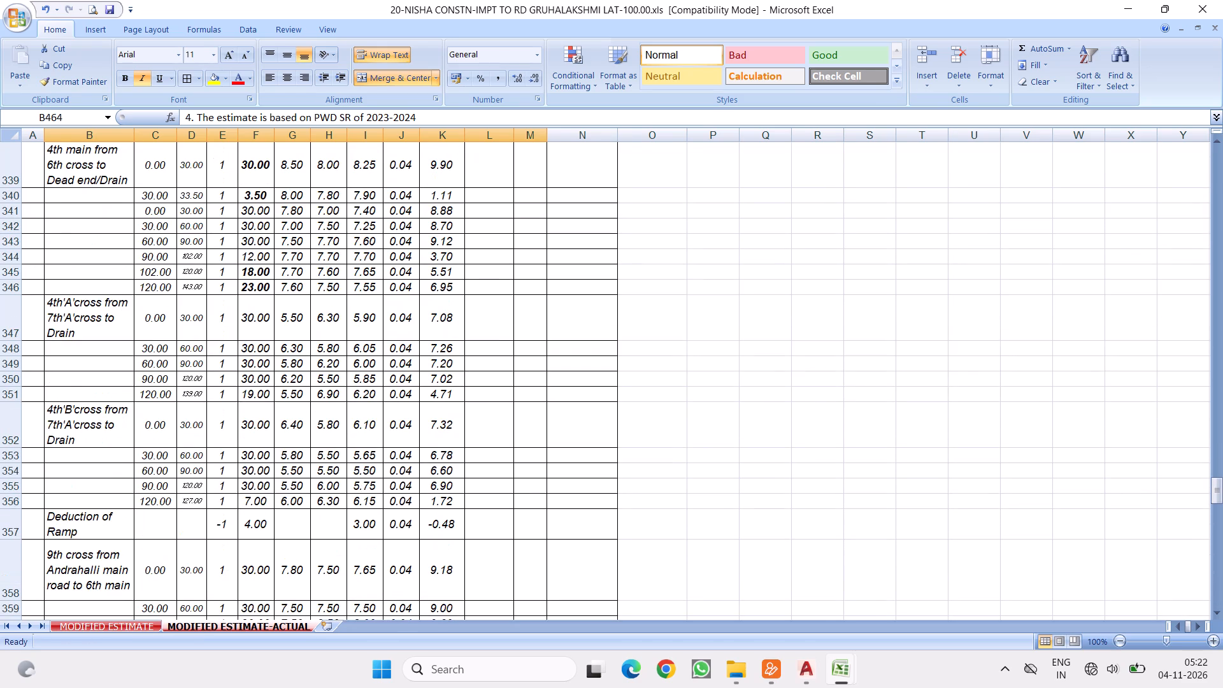
scroll(429, 392, "down", 6)
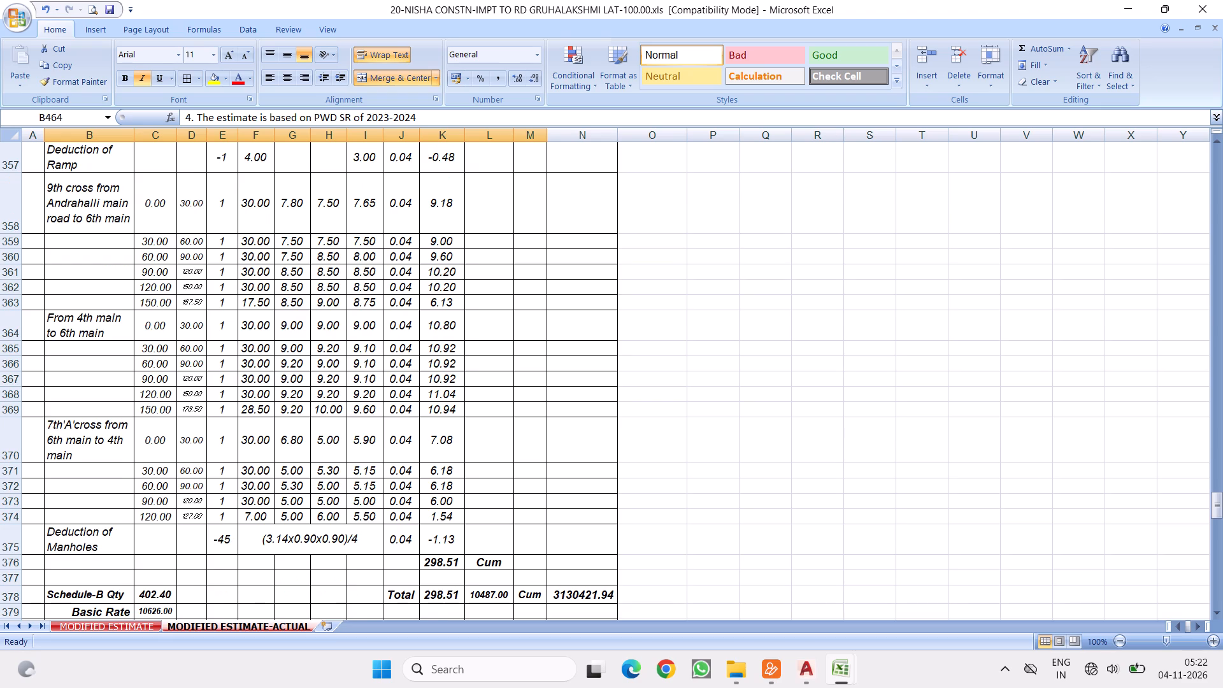
scroll(413, 365, "up", 14)
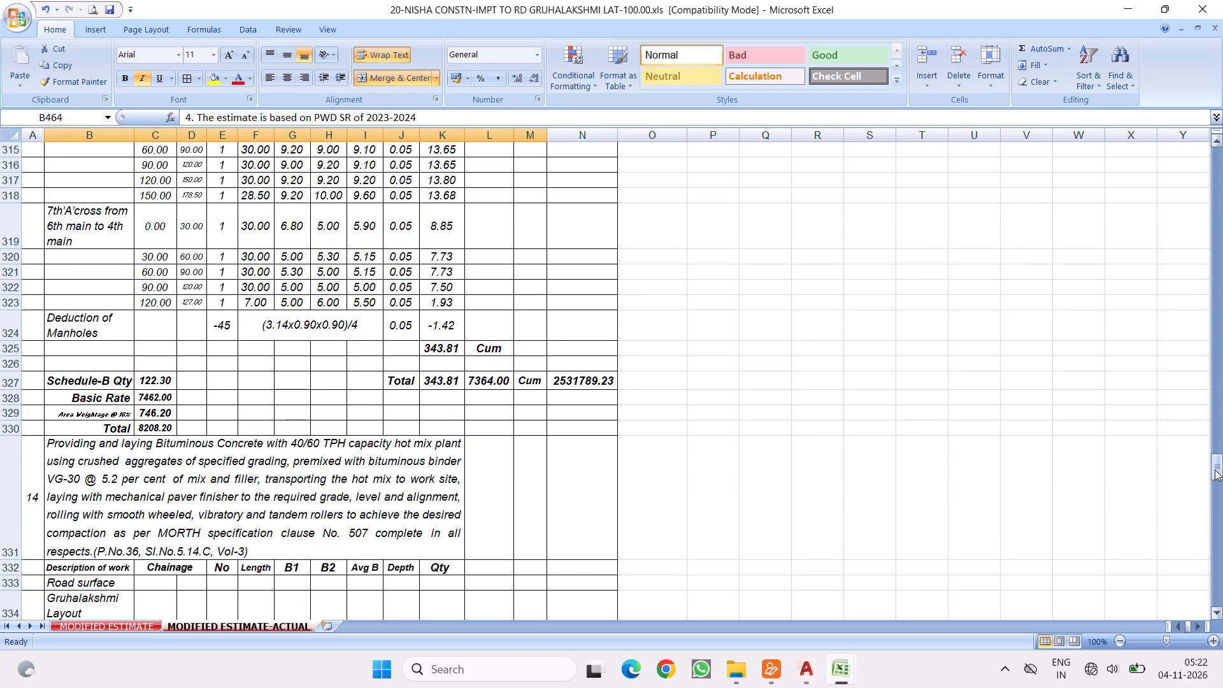
Return to the top of the MODIFIED ESTIMATE-ACTUAL sheet and save the workbook.
left_click_drag(1215, 469, 1222, 0)
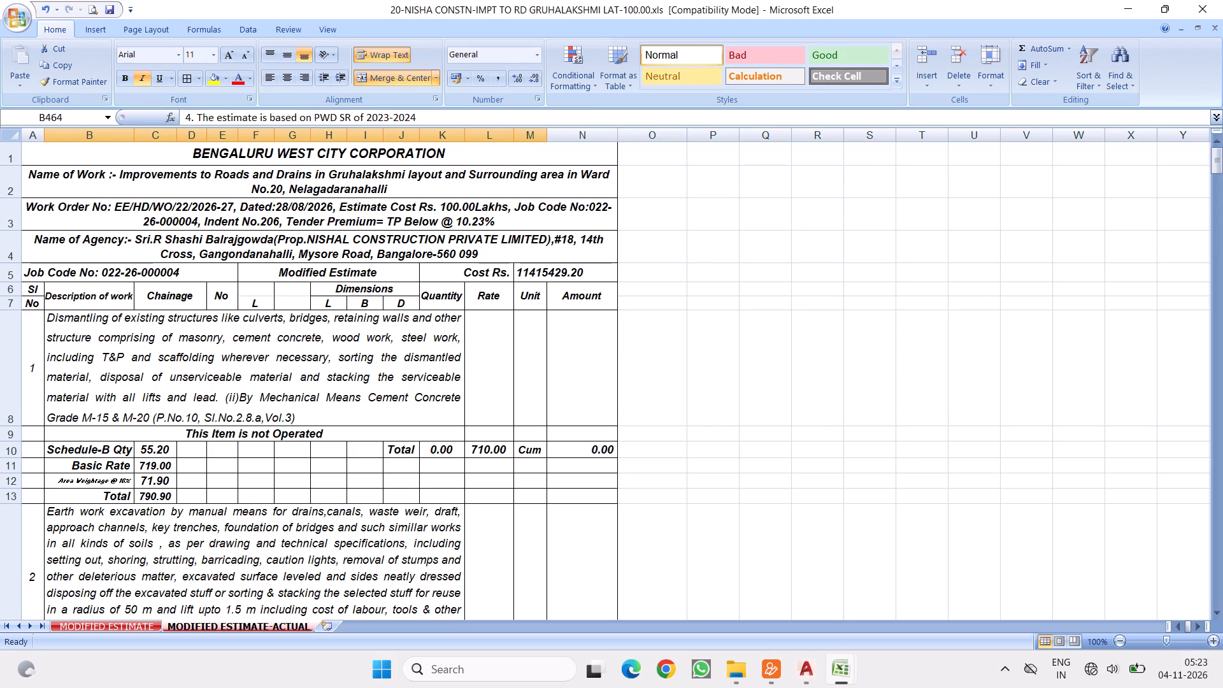
left_click(225, 347)
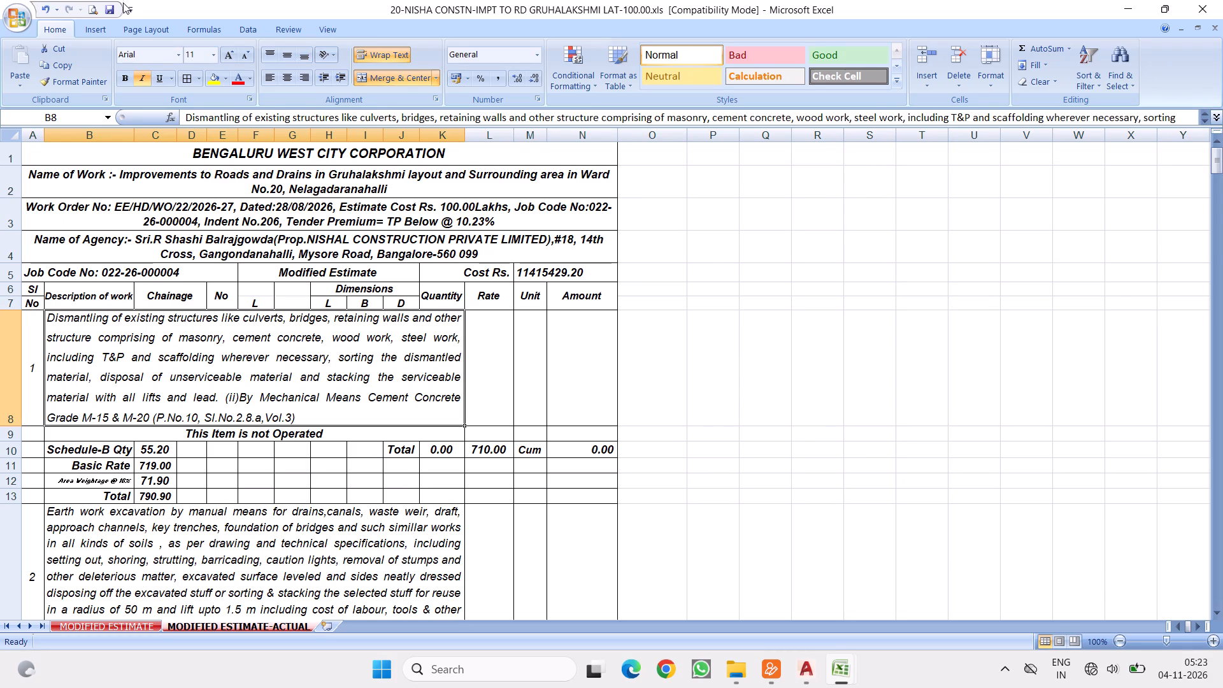
left_click(108, 8)
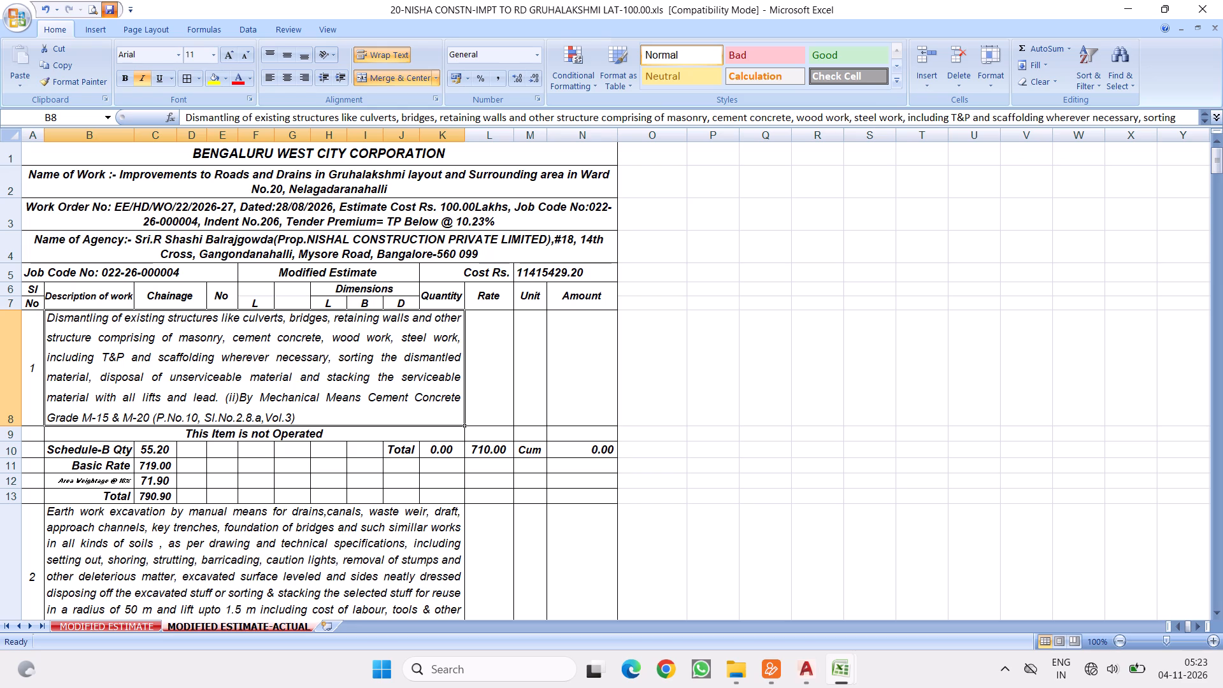
Switch to the 144 drain and footpath workbook and close it.
left_click(808, 670)
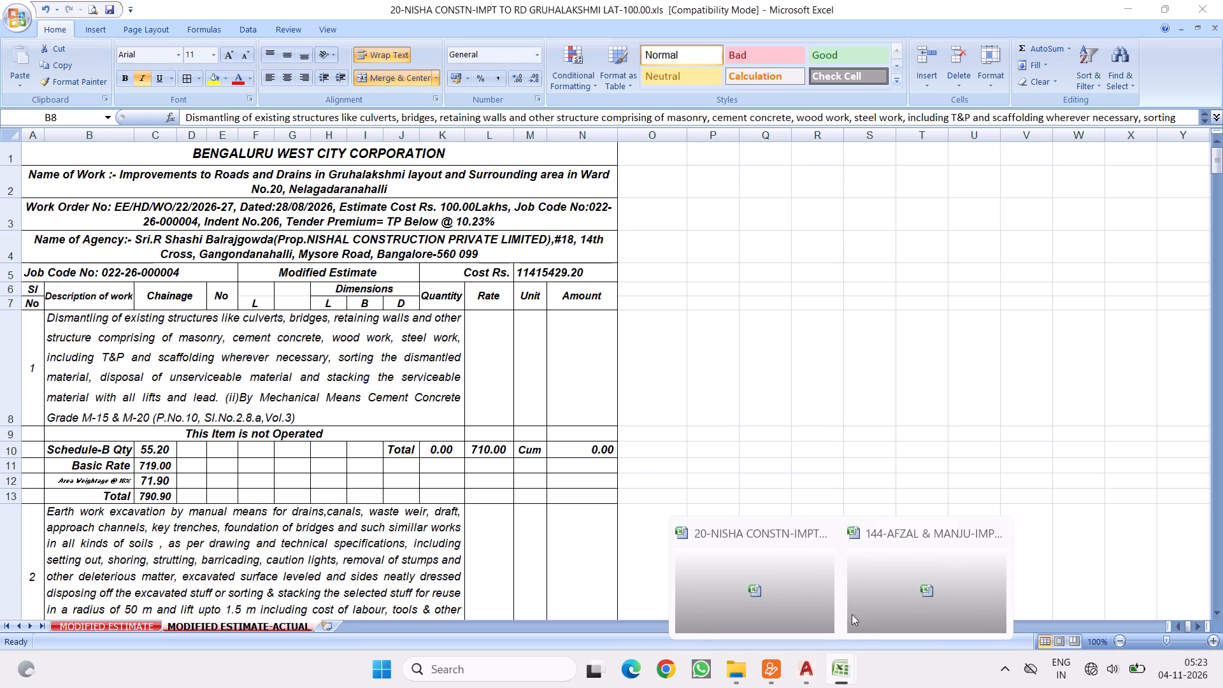
left_click(885, 554)
left_click(615, 422)
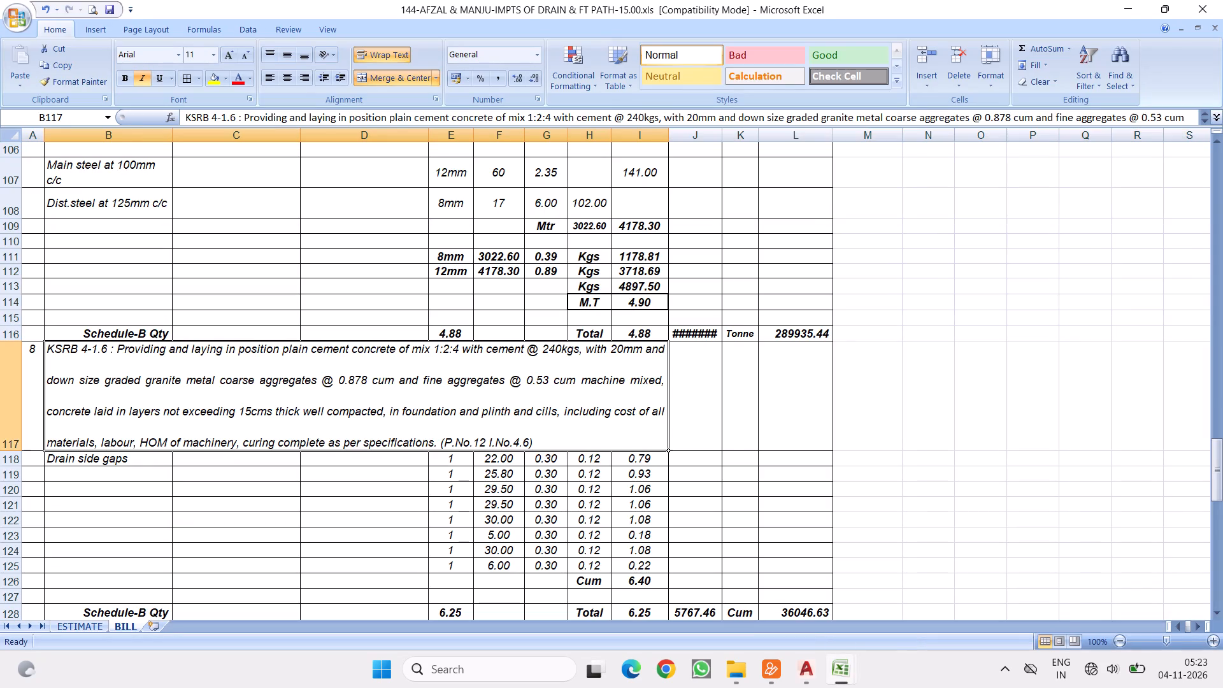
left_click(1215, 23)
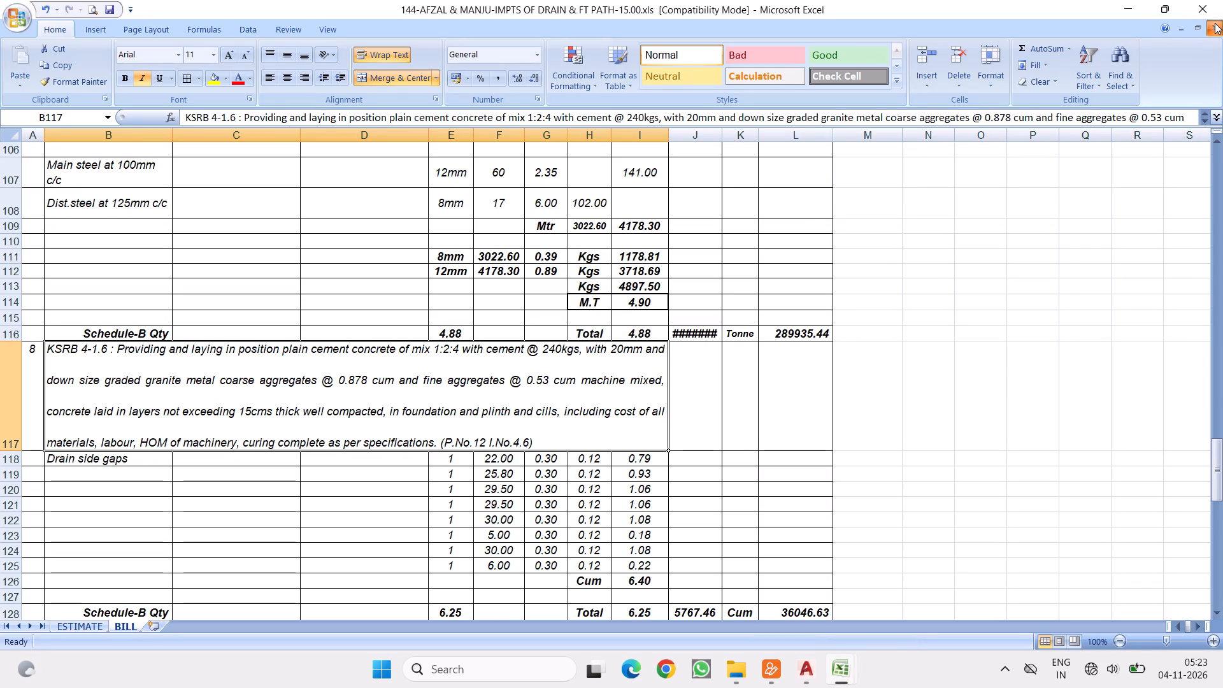
left_click(614, 370)
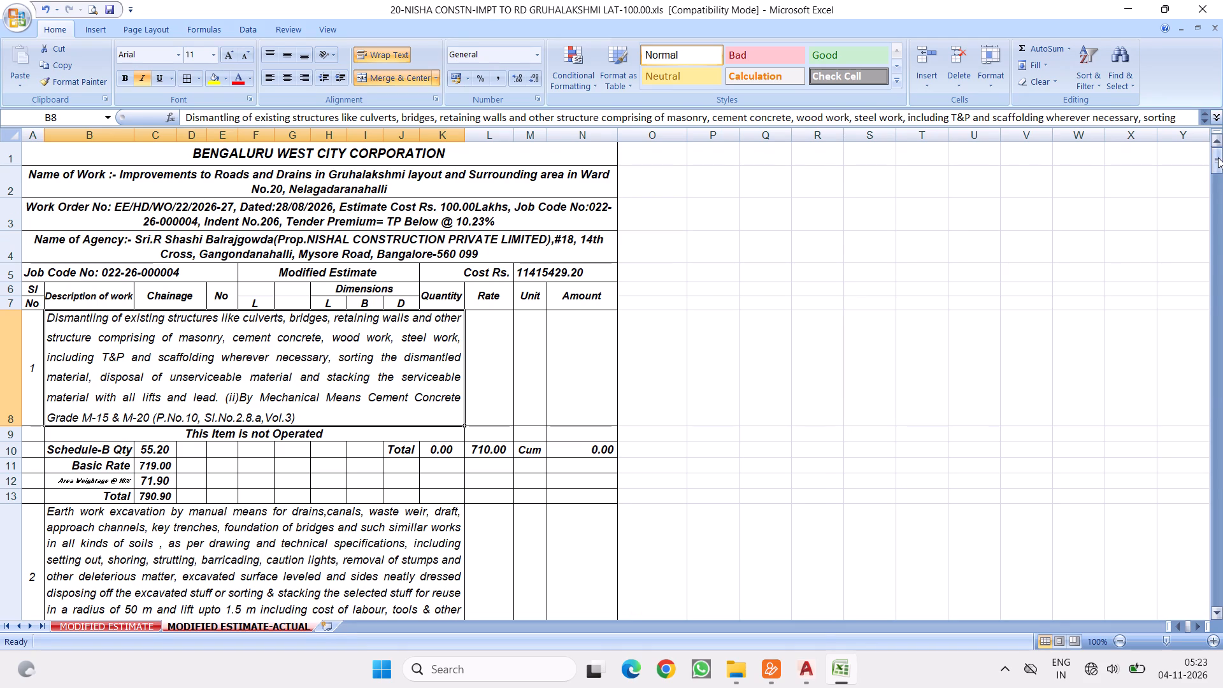
Switch back to the MODIFIED ESTIMATE sheet and save the Gruhalakshmi layout workbook.
left_click_drag(1218, 158, 1210, 684)
left_click(100, 630)
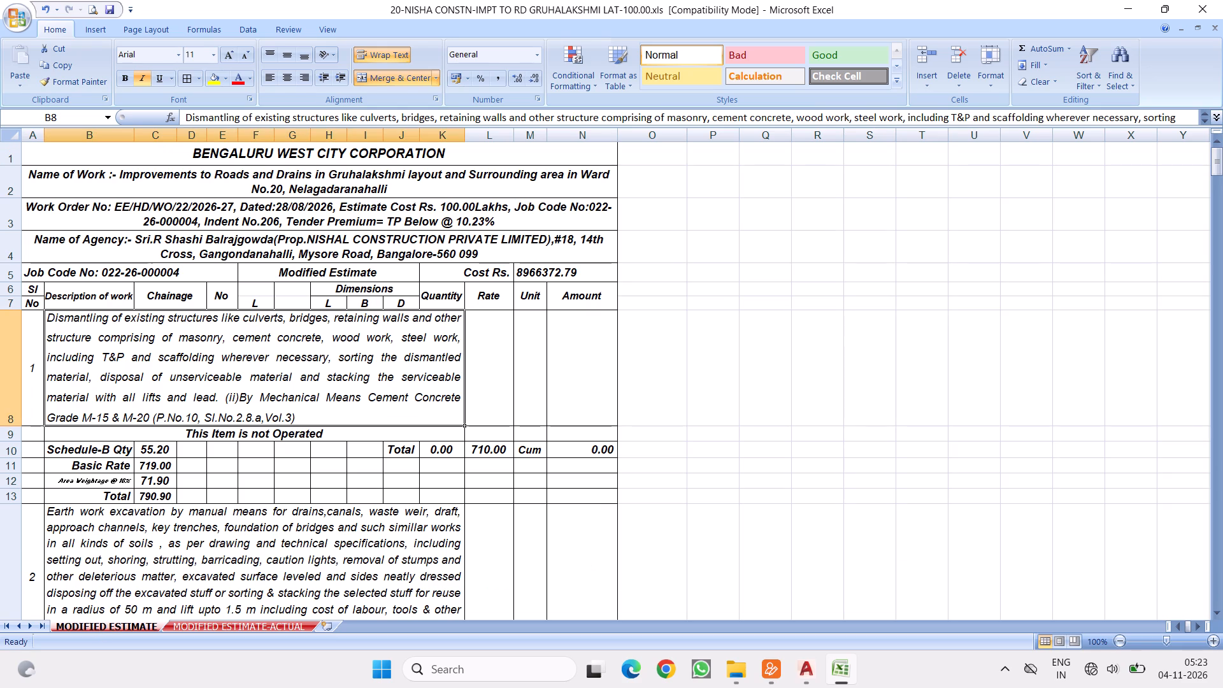
left_click(281, 355)
scroll(540, 427, "up", 2)
left_click(111, 11)
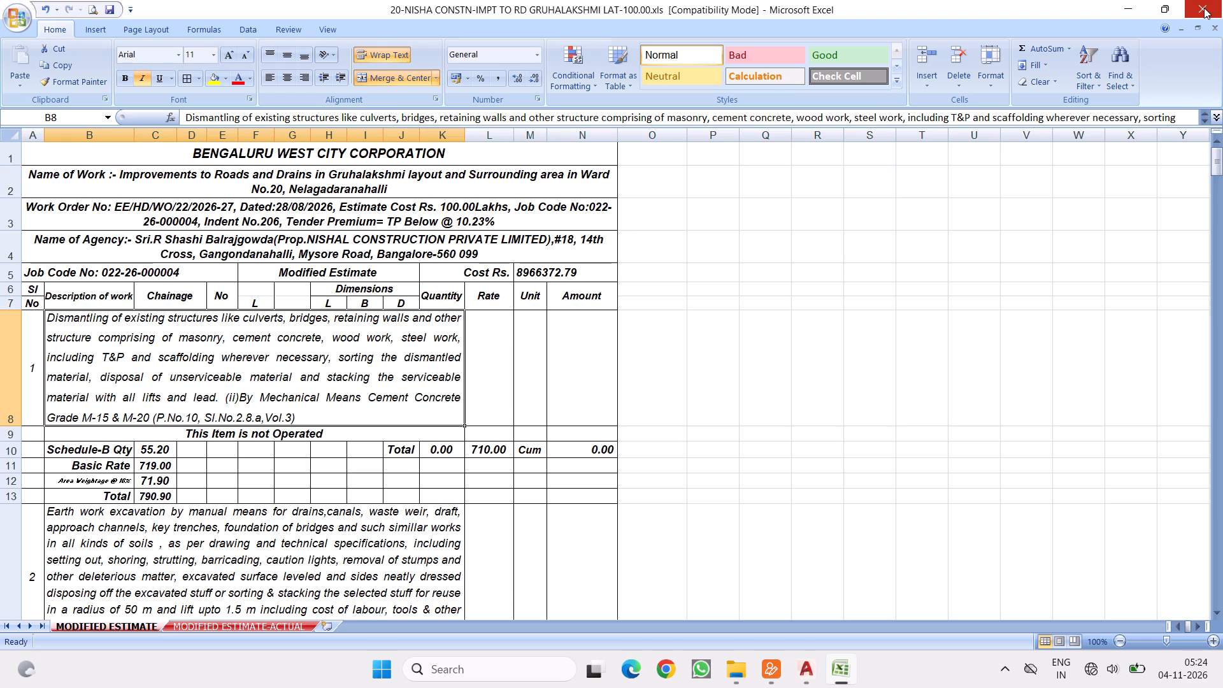
Close the Gruhalakshmi layout workbook and exit Excel.
left_click(838, 209)
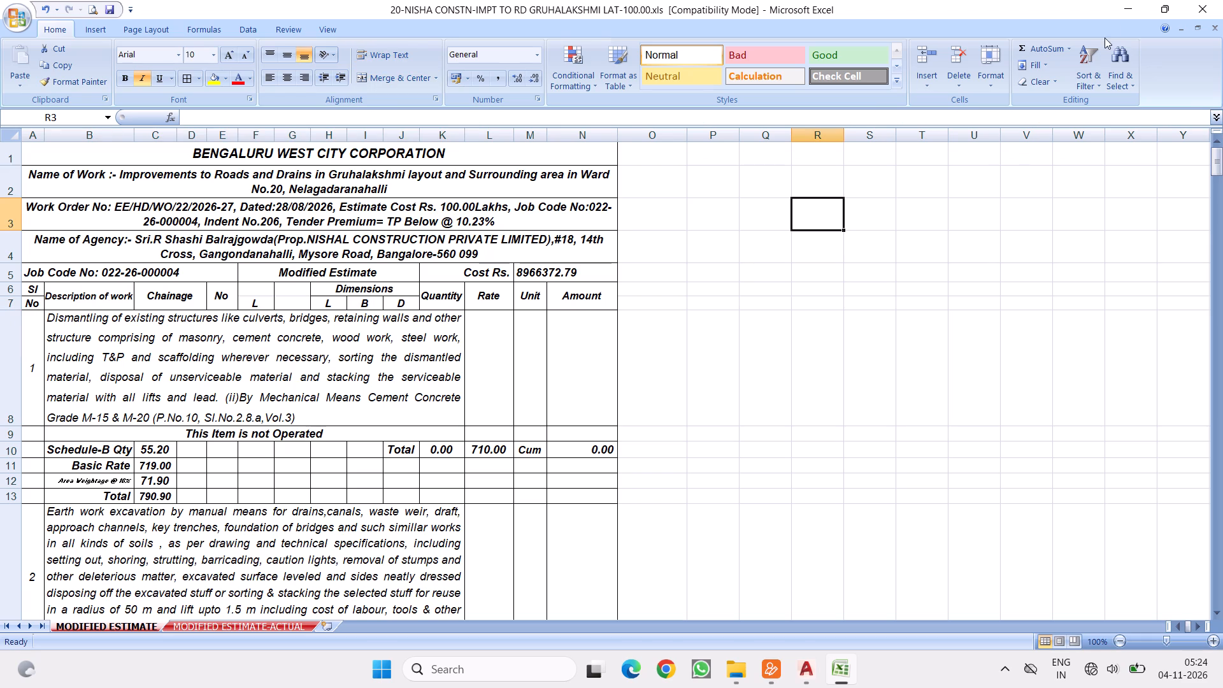
left_click(1203, 6)
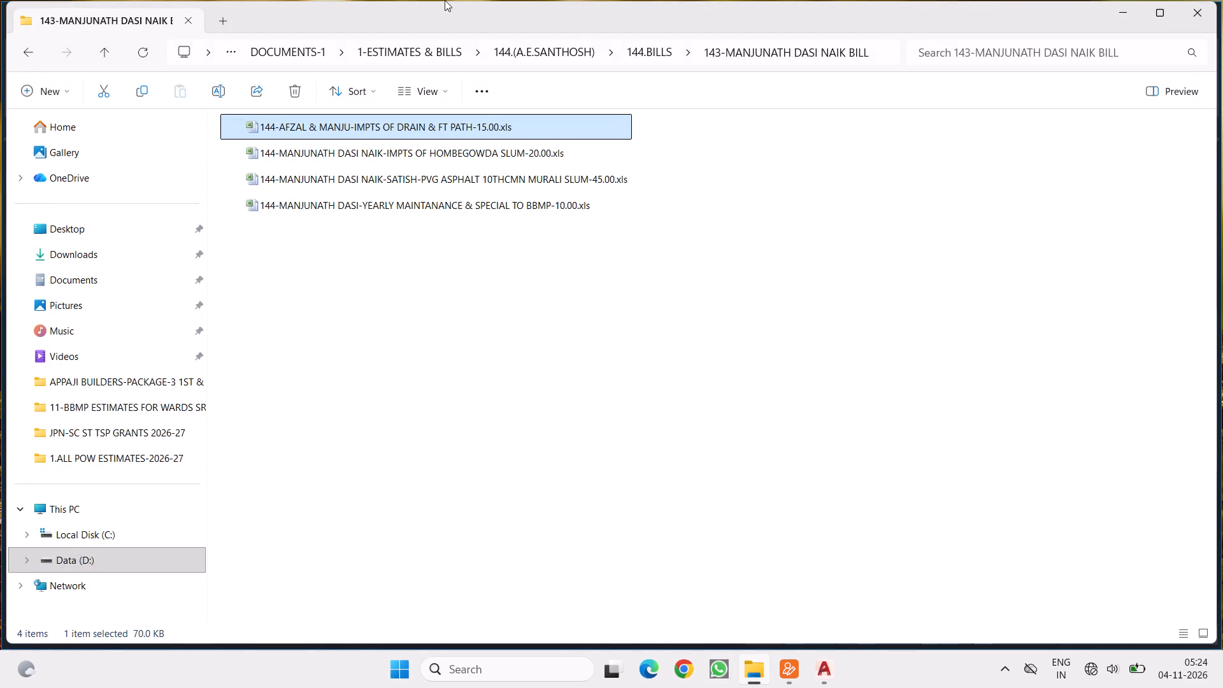
Go back in File Explorer from the open 144.BILLS subfolder to the DOCUMENTS-1 folder.
left_click(29, 50)
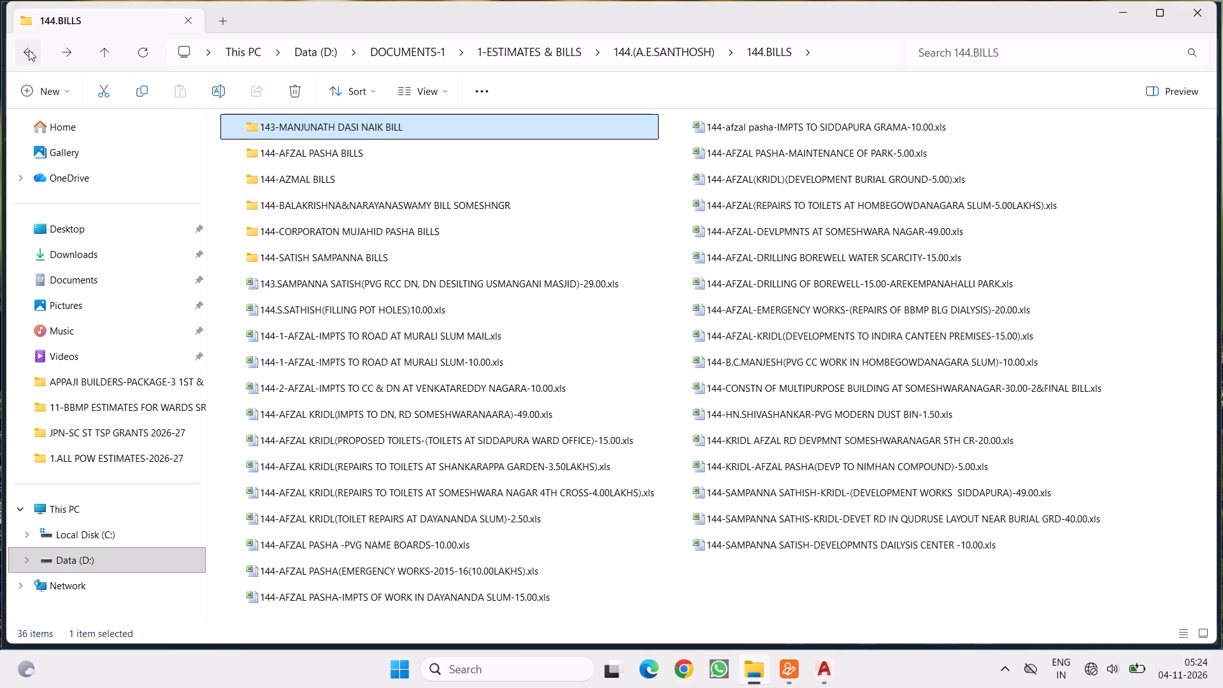
left_click(29, 50)
left_click(29, 50)
left_click(29, 50)
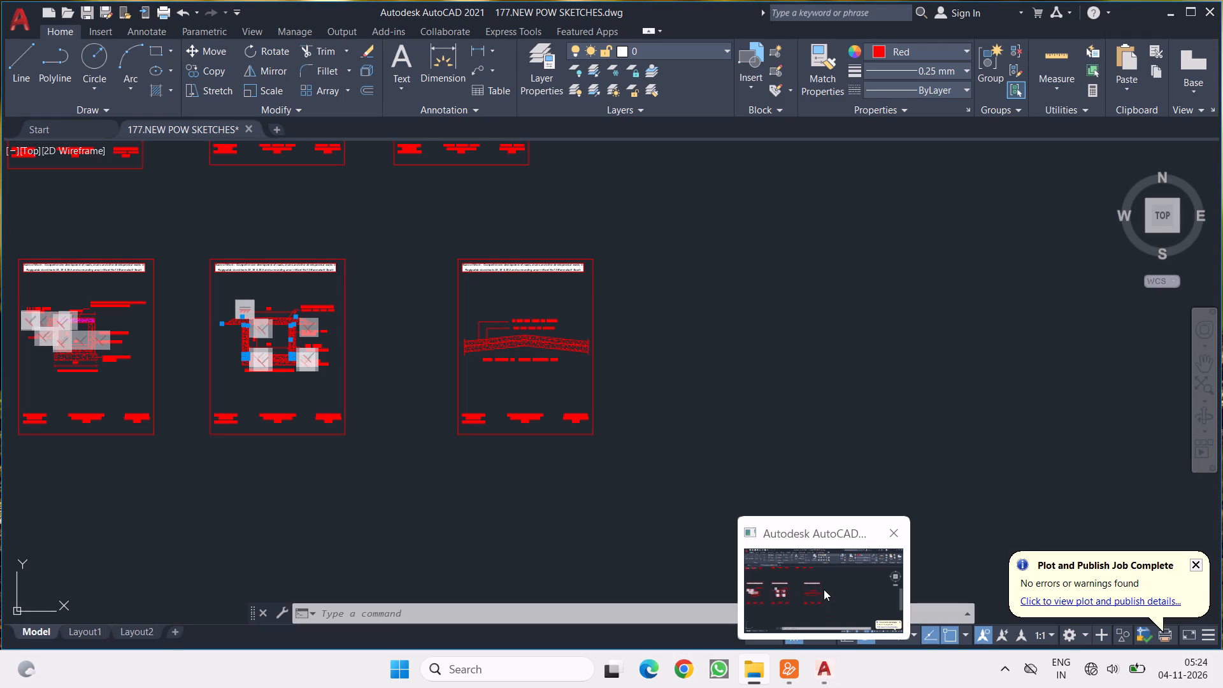
Try to close AutoCAD with the 177.NEW POW SKETCHES drawing open.
left_click(824, 589)
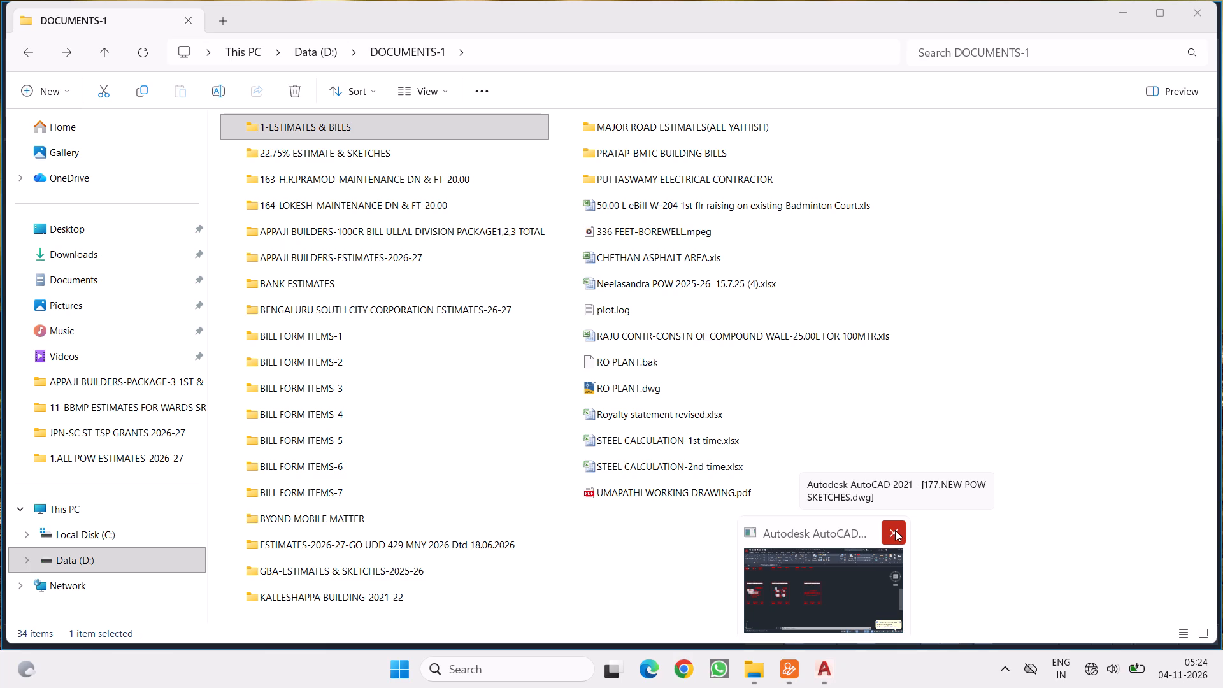
right_click(895, 530)
left_click(895, 530)
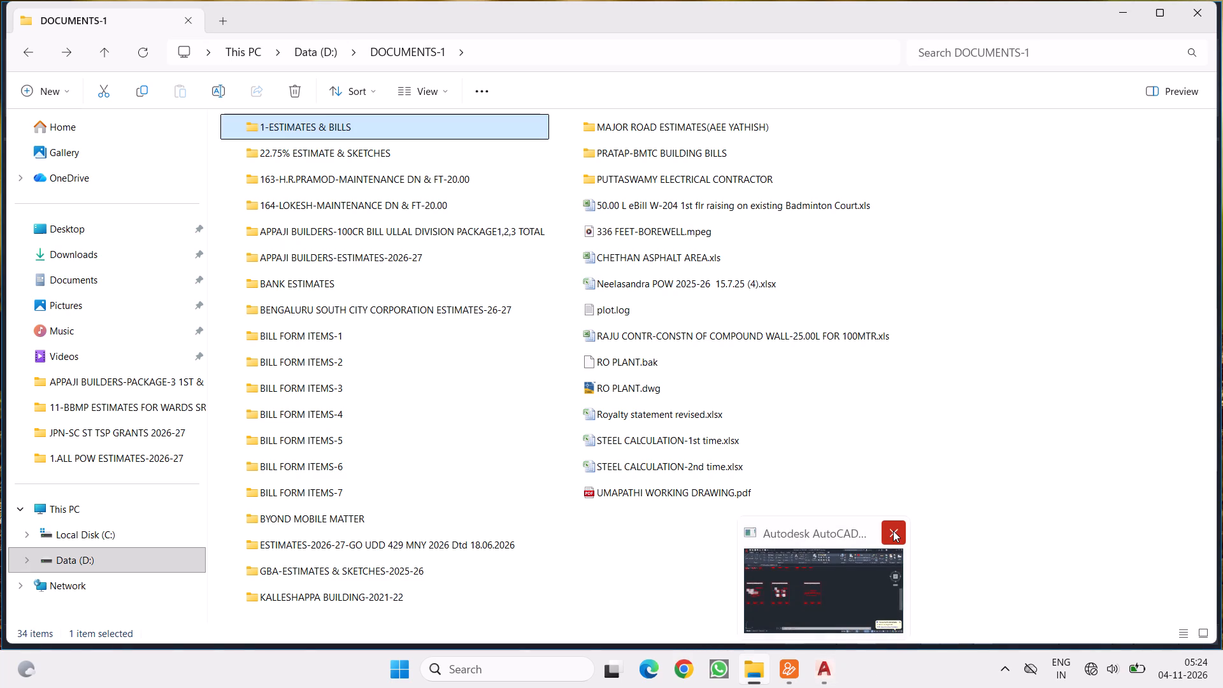
left_click(893, 531)
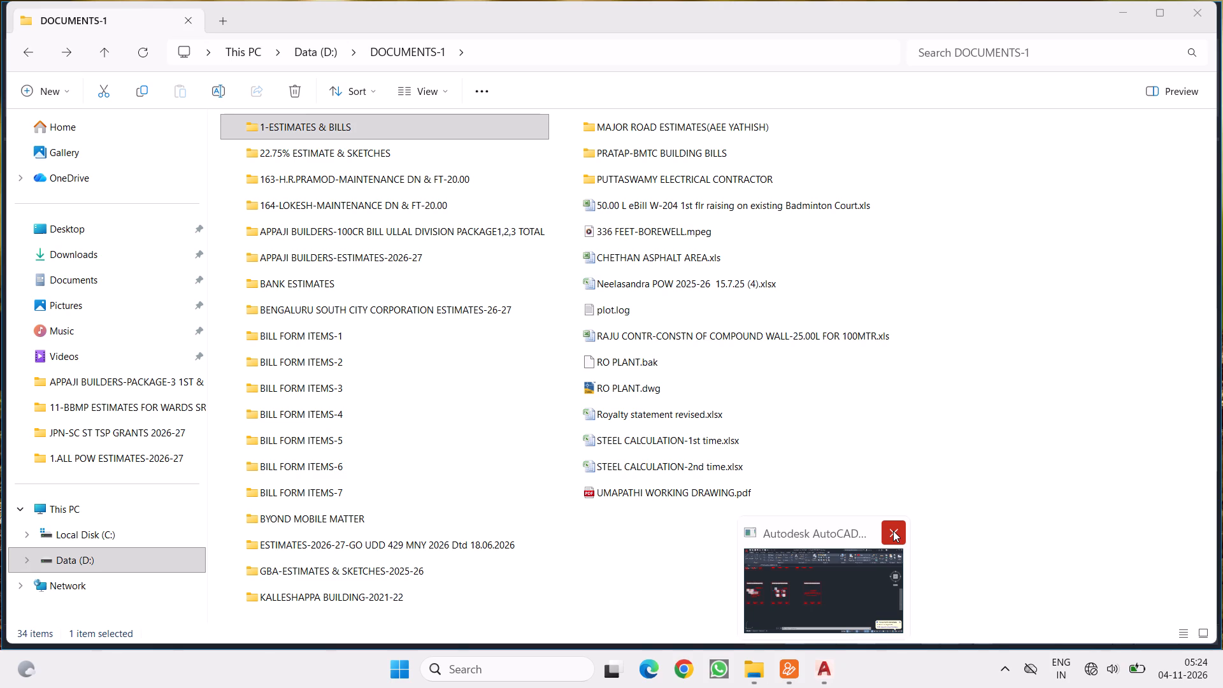
left_click(623, 551)
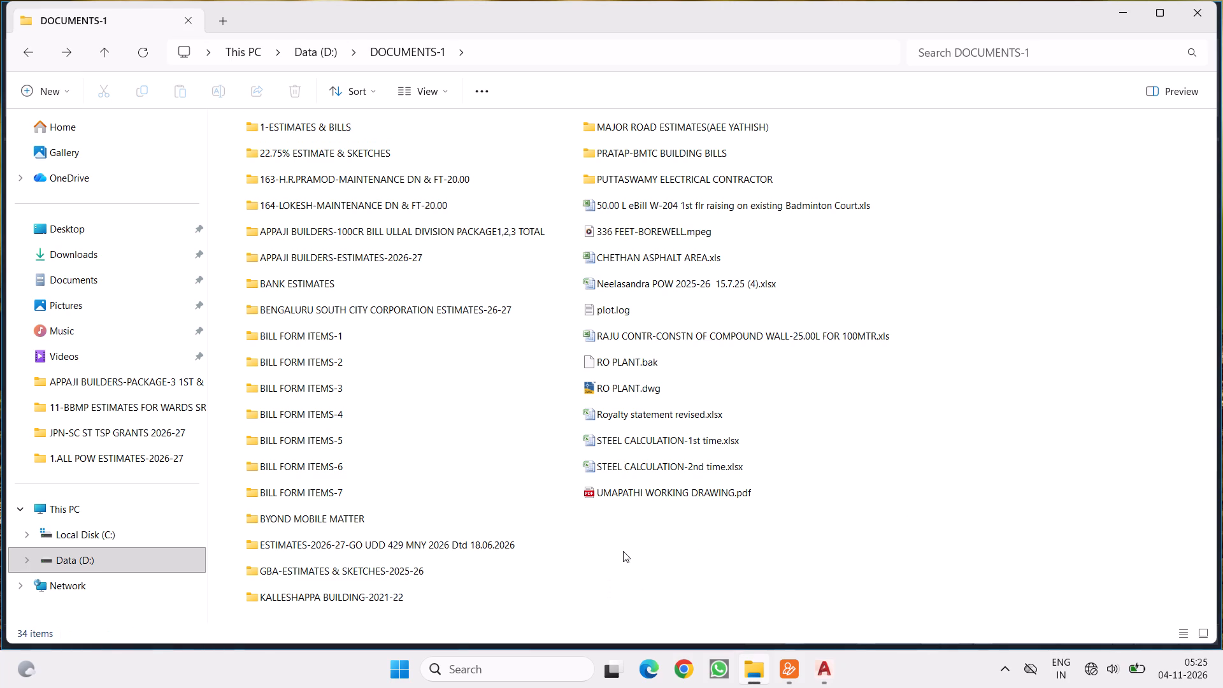